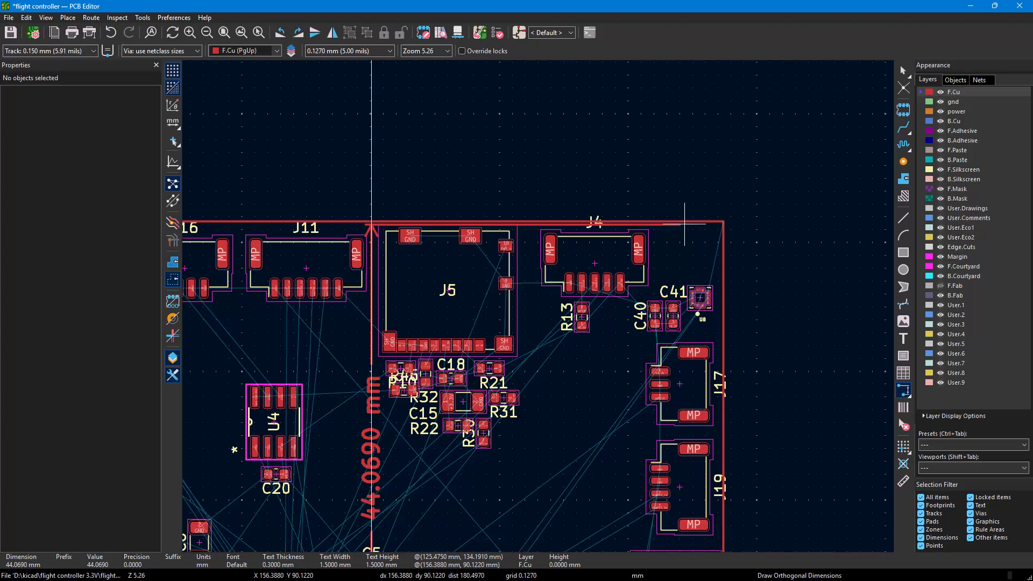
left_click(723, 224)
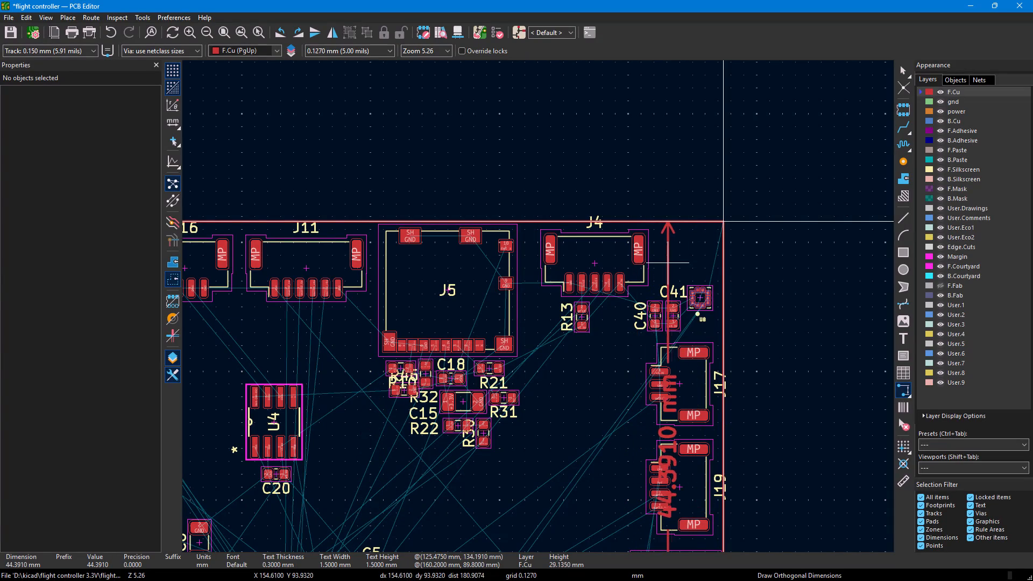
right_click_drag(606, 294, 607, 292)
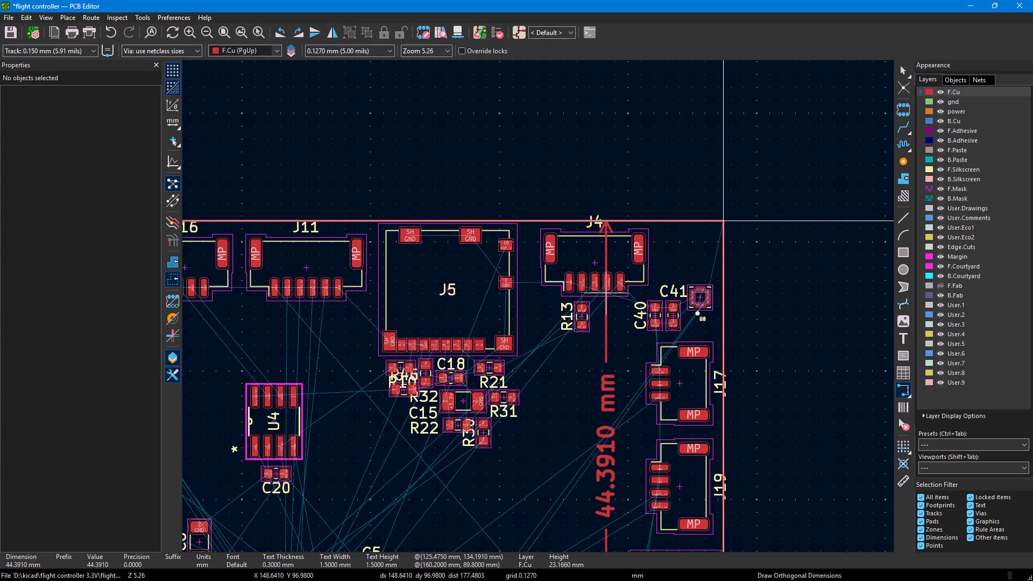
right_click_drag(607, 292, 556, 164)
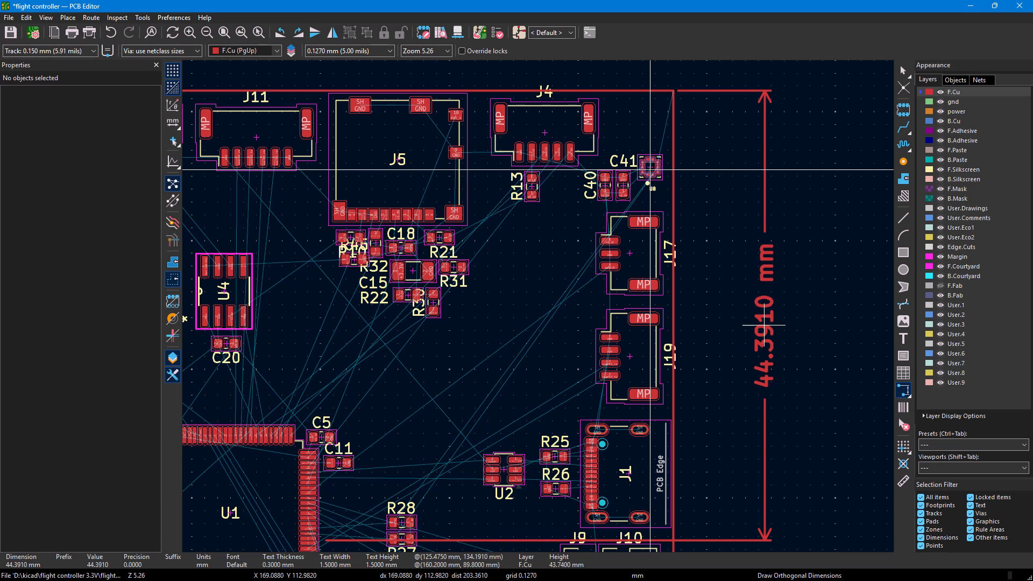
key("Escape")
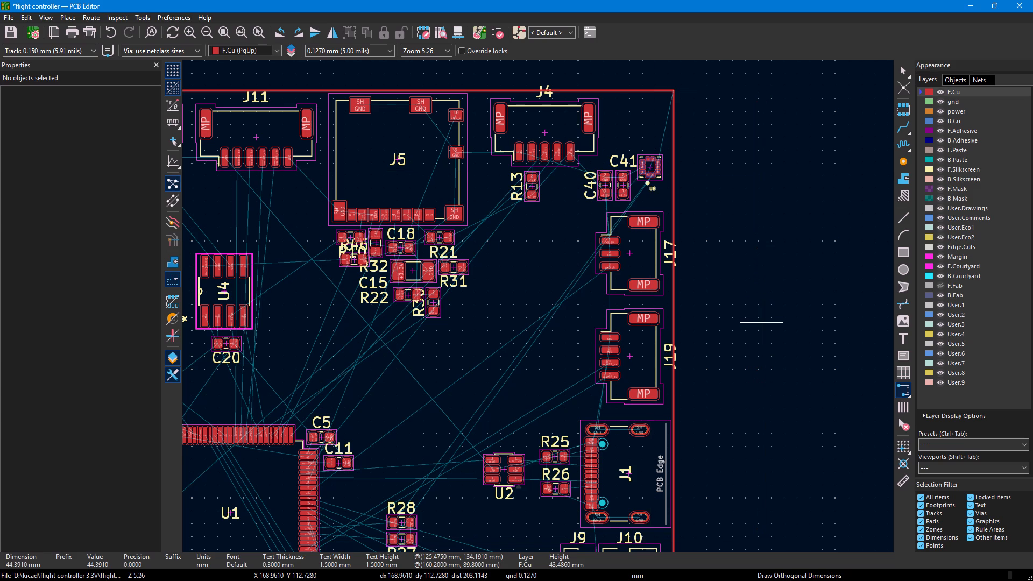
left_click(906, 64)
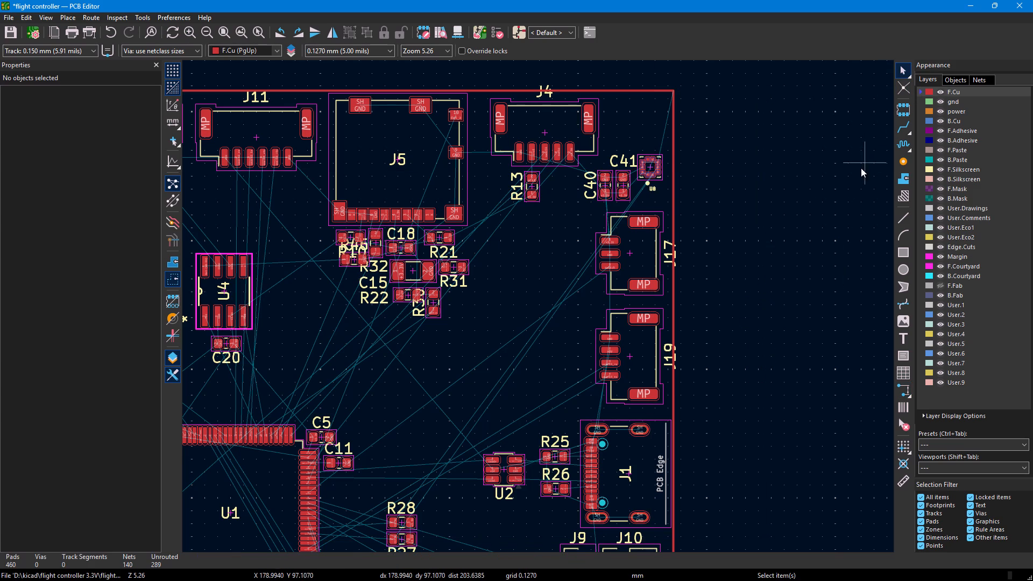
Measure the board outline's width along its bottom edge with an orthogonal dimension between the two bottom corners.
scroll(553, 321, "down", 2)
right_click_drag(503, 334, 677, 186)
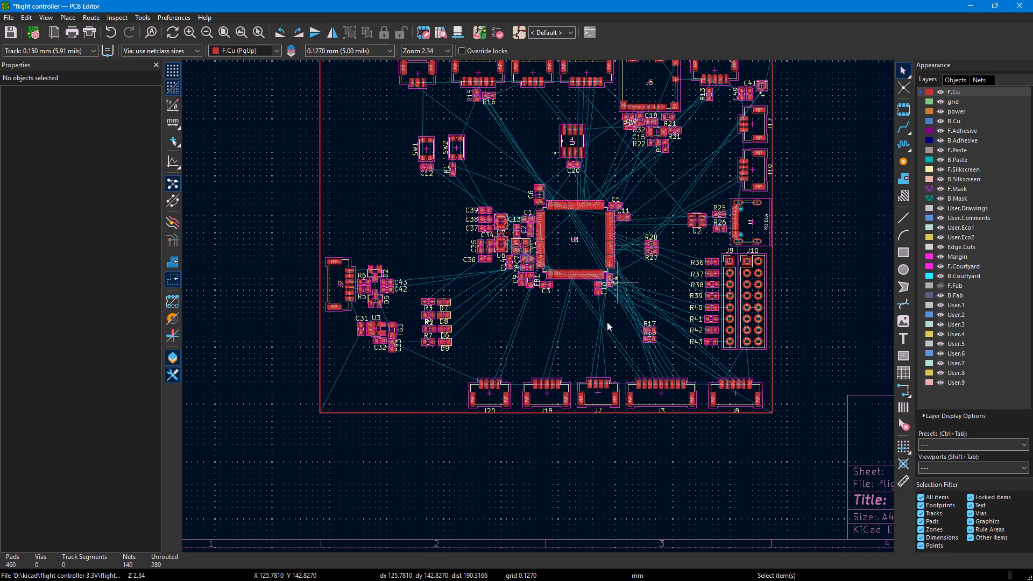
right_click_drag(611, 313, 608, 382)
left_click(905, 391)
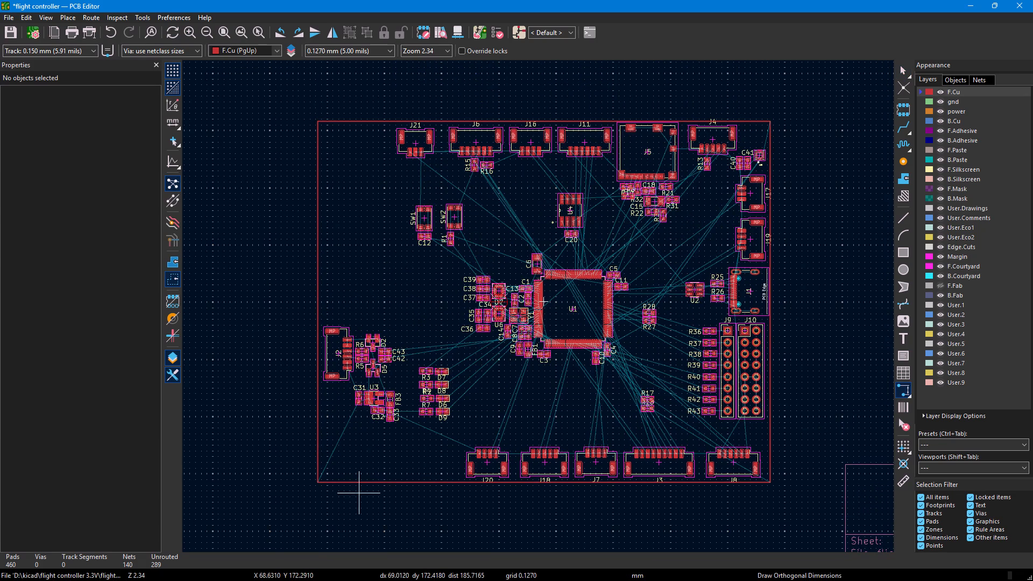
left_click(317, 483)
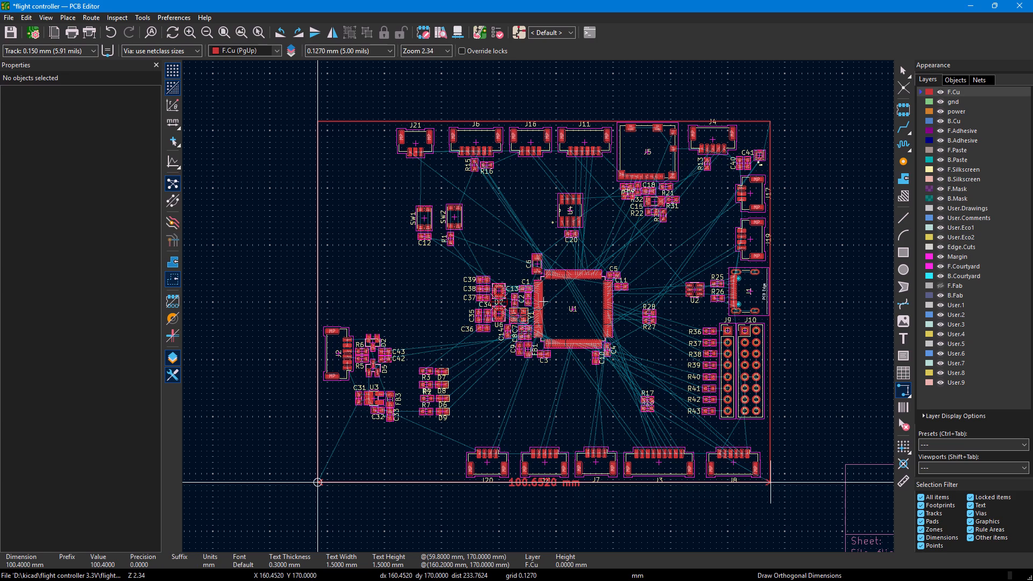
left_click(772, 480)
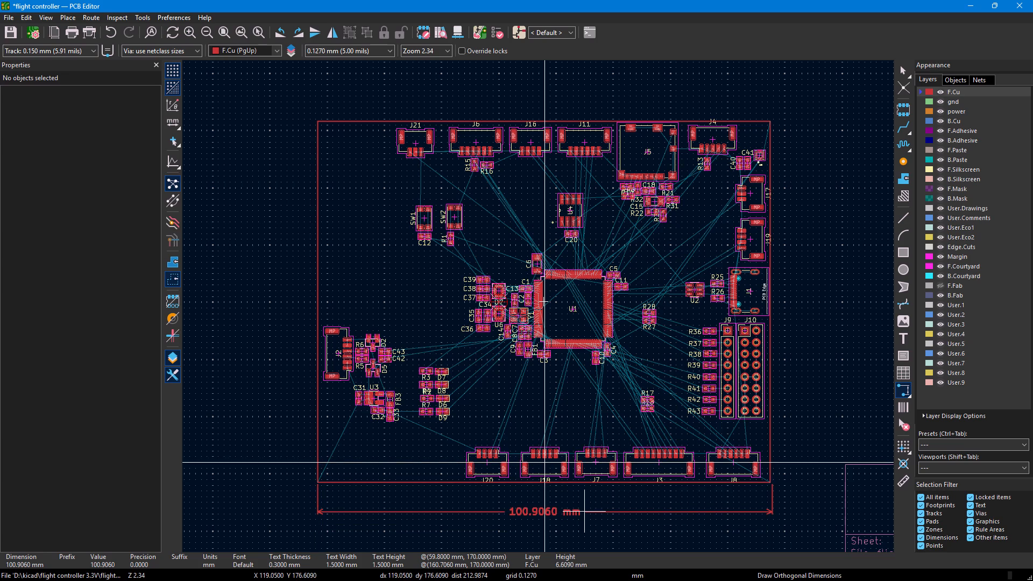
key("Escape")
Add a horizontal orthogonal dimension of about 45.09 mm on F.Cu, from U7's centre to just beyond the board's left edge, placed above the board.
scroll(441, 457, "up", 1)
scroll(539, 307, "up", 1)
scroll(539, 307, "down", 1)
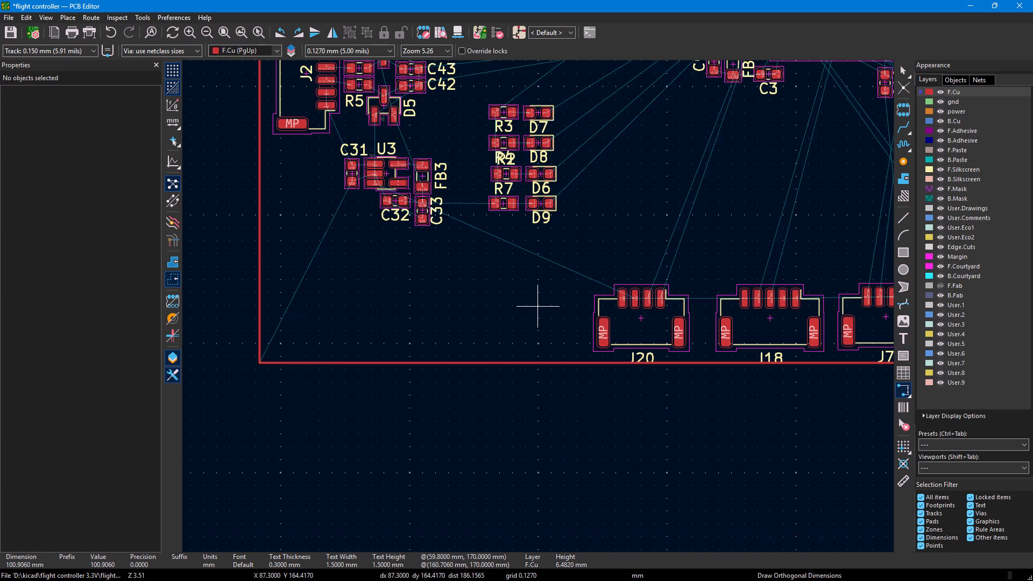
scroll(539, 307, "down", 1)
right_click_drag(589, 270, 517, 430)
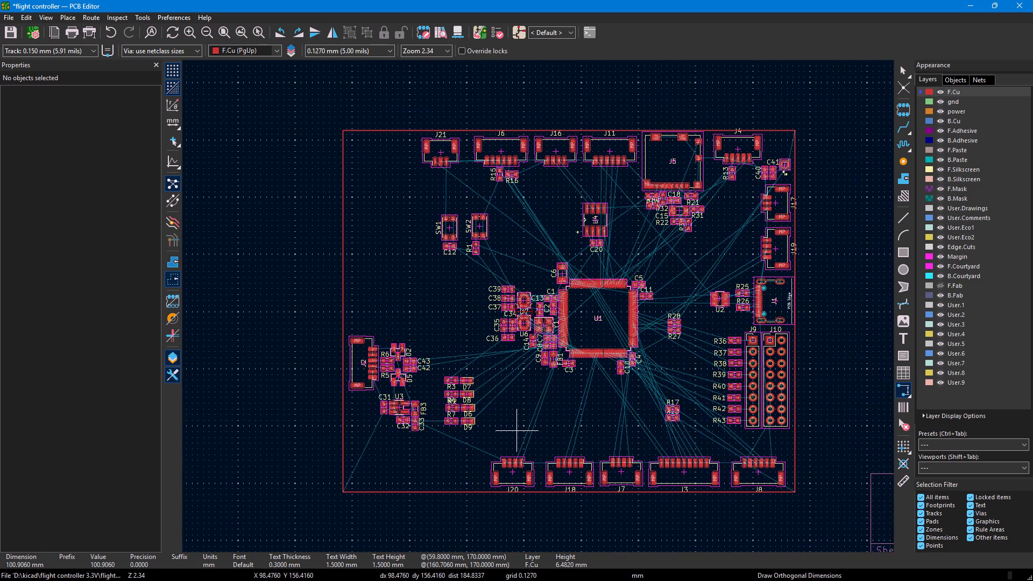
right_click_drag(517, 430, 531, 450)
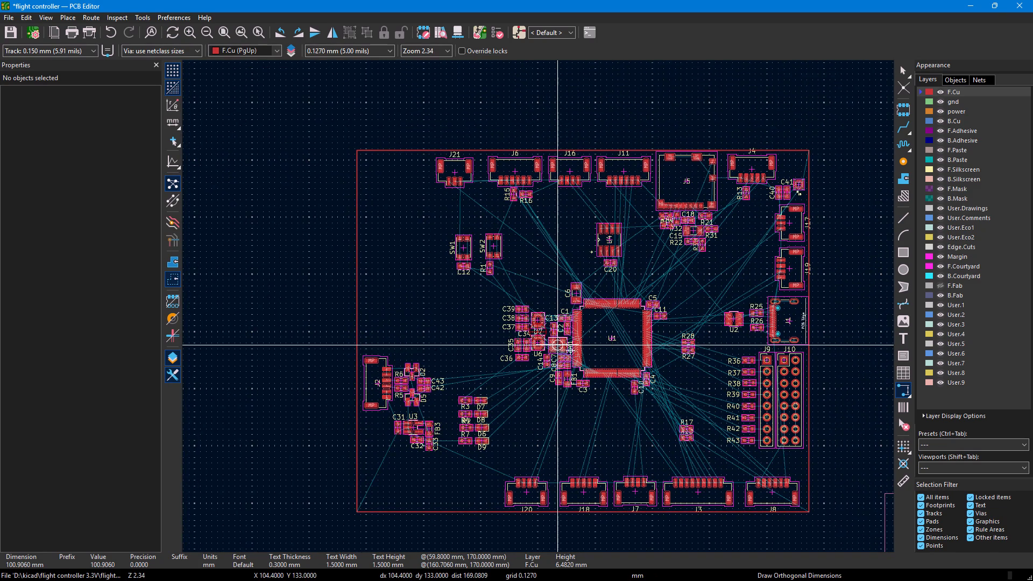
scroll(559, 345, "up", 1)
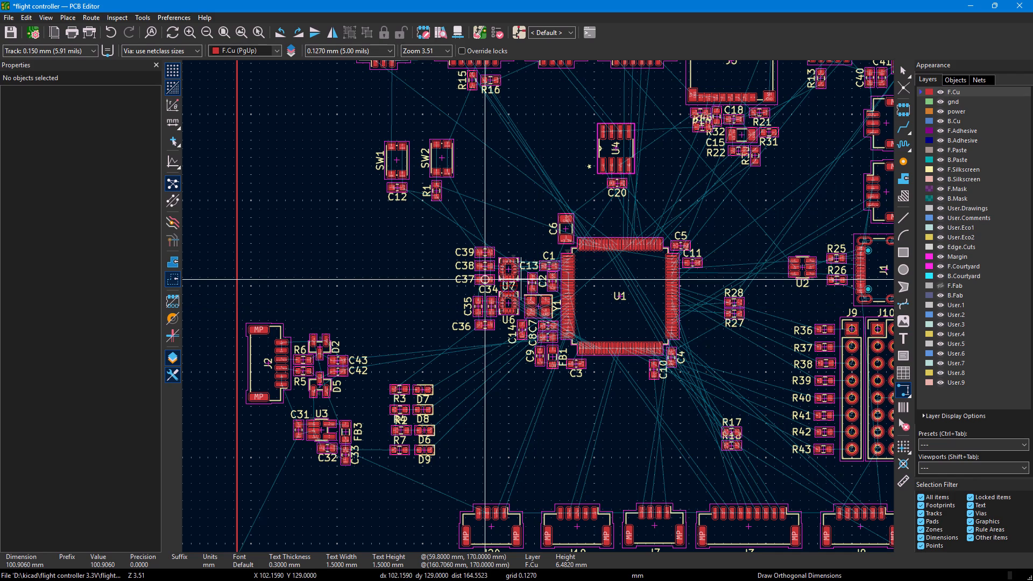
scroll(544, 287, "down", 2)
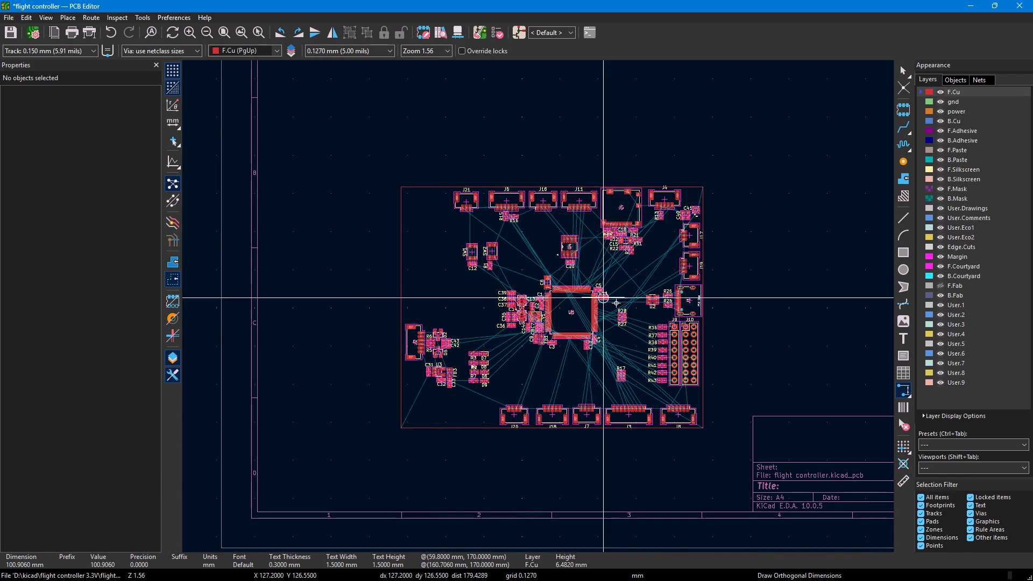
scroll(613, 307, "up", 2)
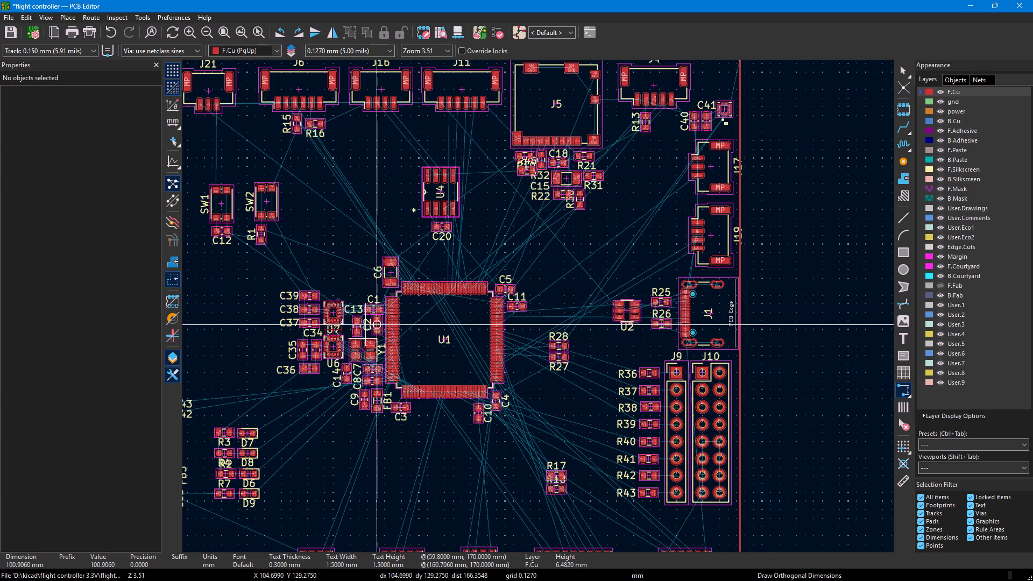
scroll(335, 308, "down", 1)
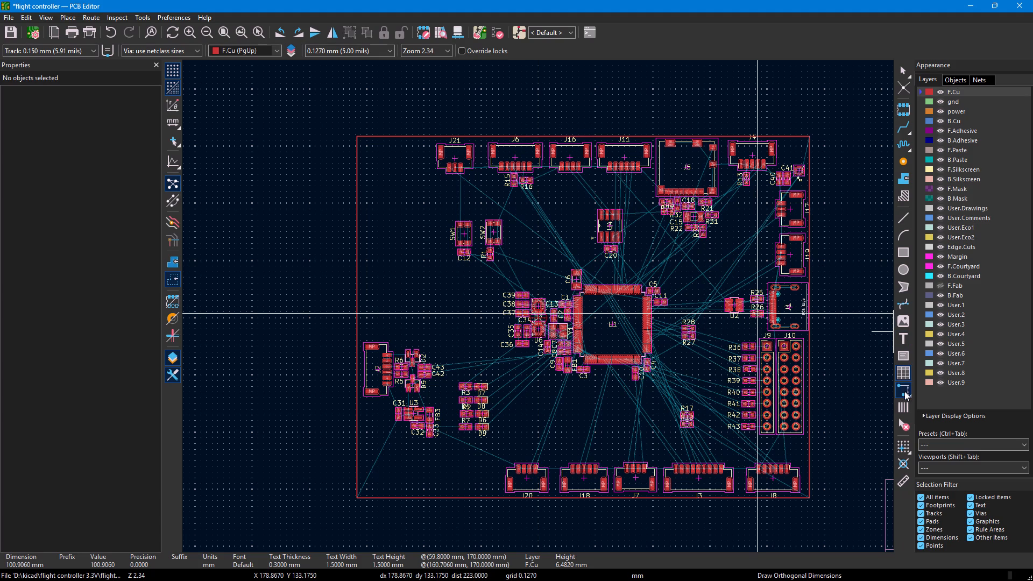
left_click(539, 307)
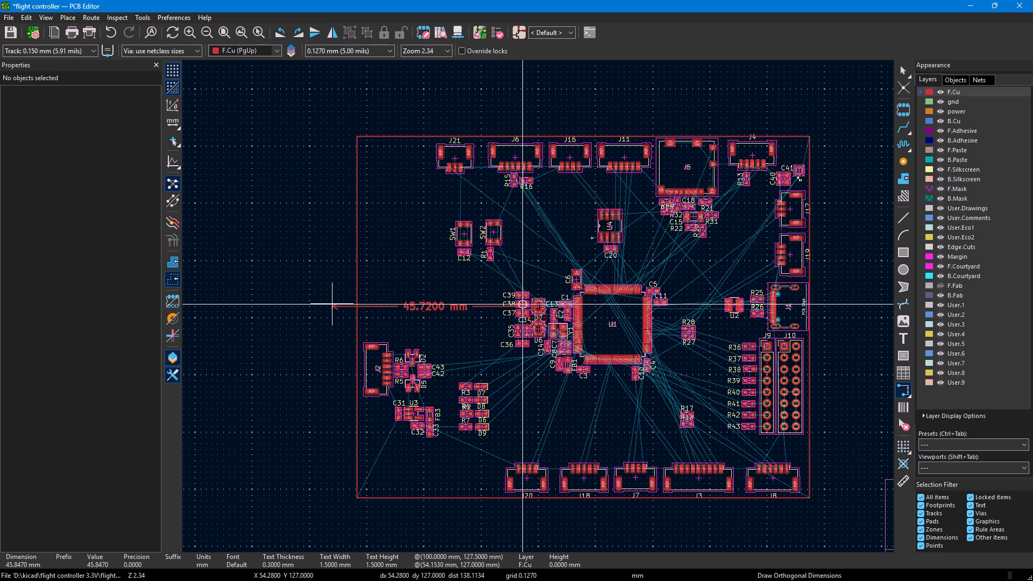
scroll(330, 309, "up", 2)
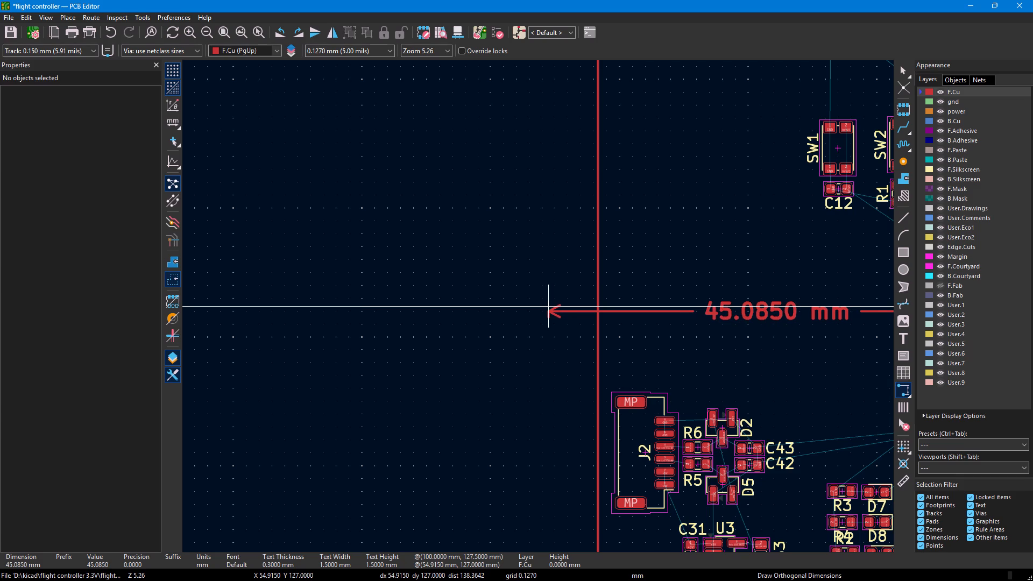
left_click(548, 307)
scroll(661, 333, "down", 2)
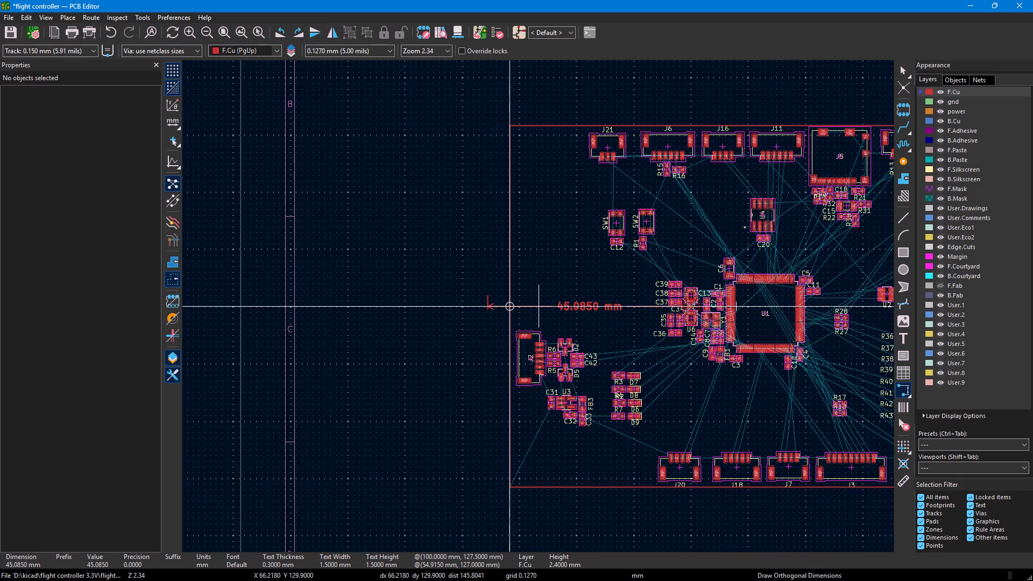
scroll(538, 307, "down", 1)
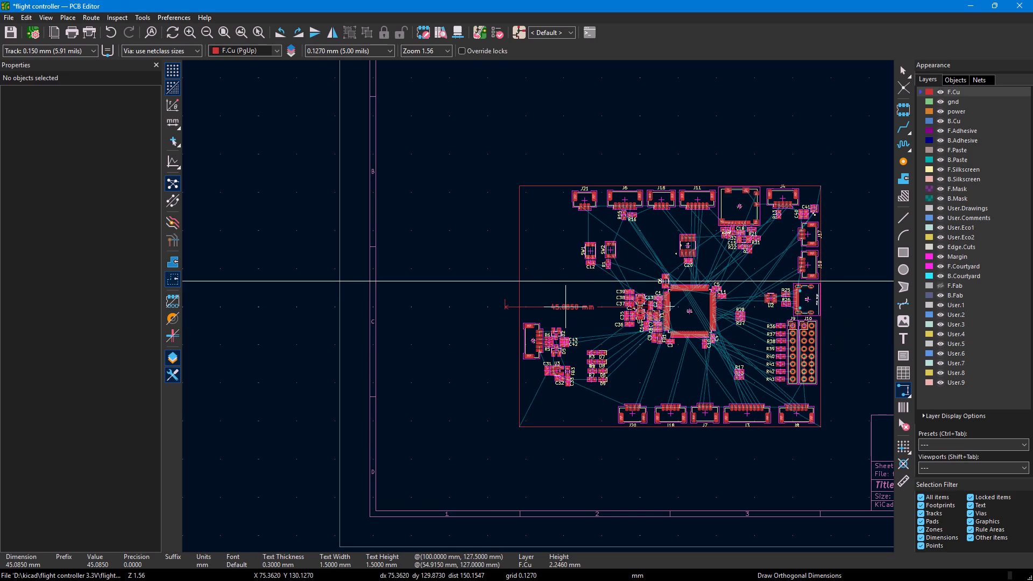
left_click(570, 137)
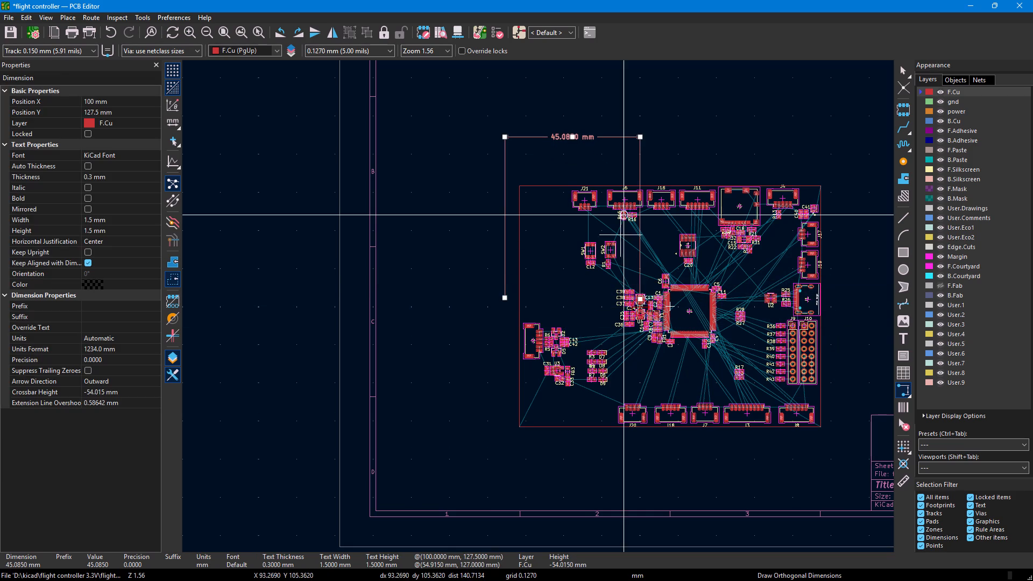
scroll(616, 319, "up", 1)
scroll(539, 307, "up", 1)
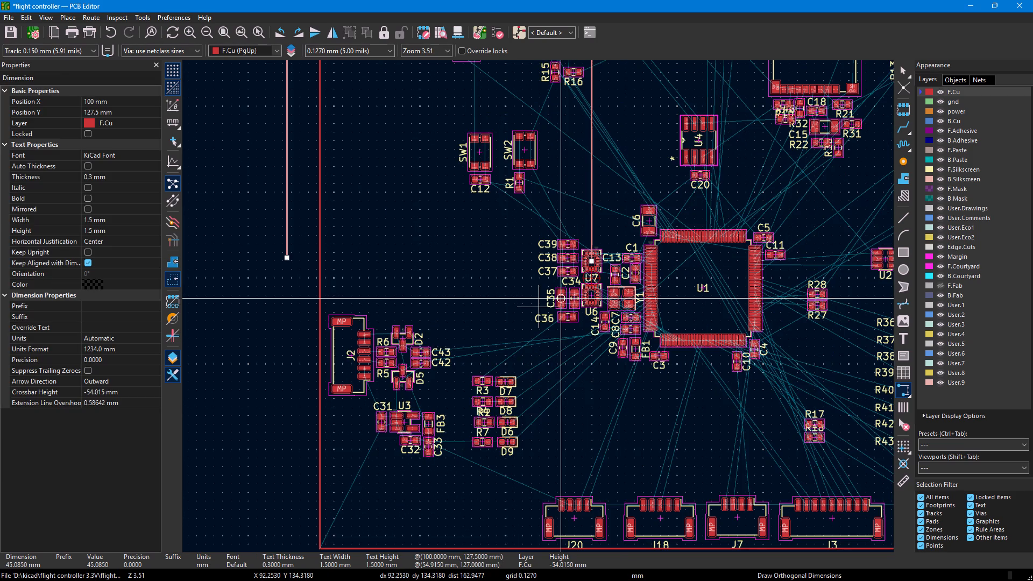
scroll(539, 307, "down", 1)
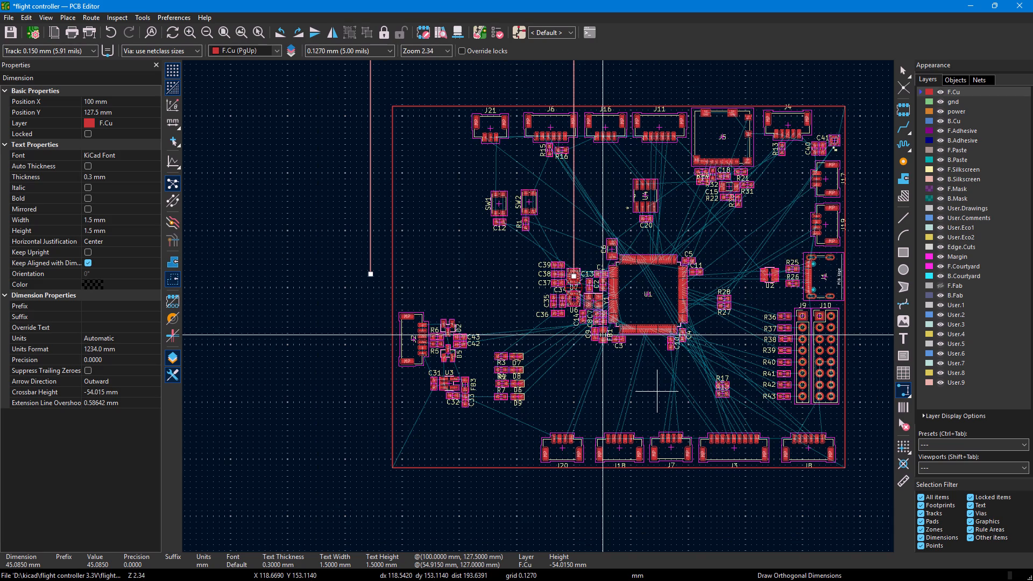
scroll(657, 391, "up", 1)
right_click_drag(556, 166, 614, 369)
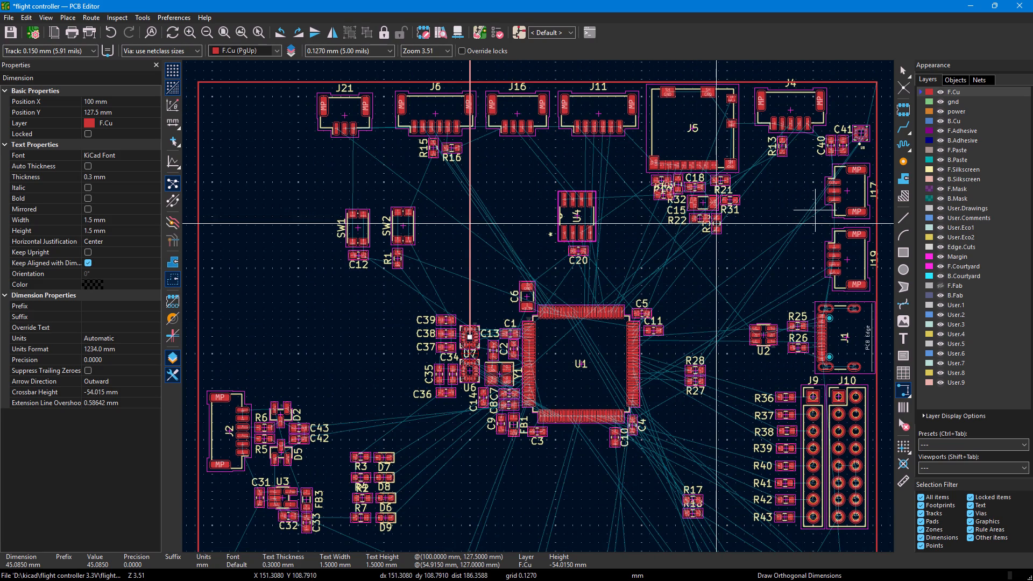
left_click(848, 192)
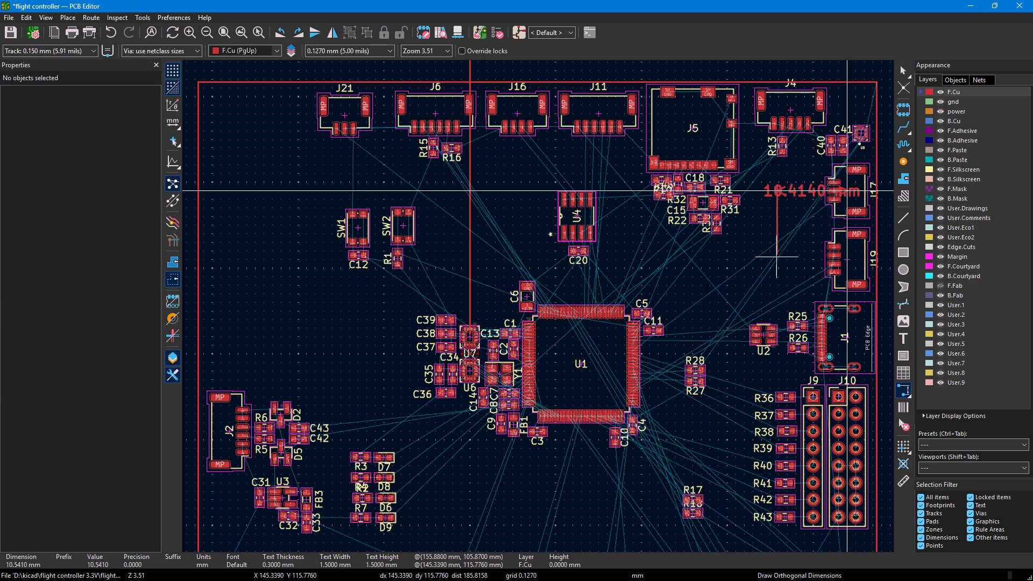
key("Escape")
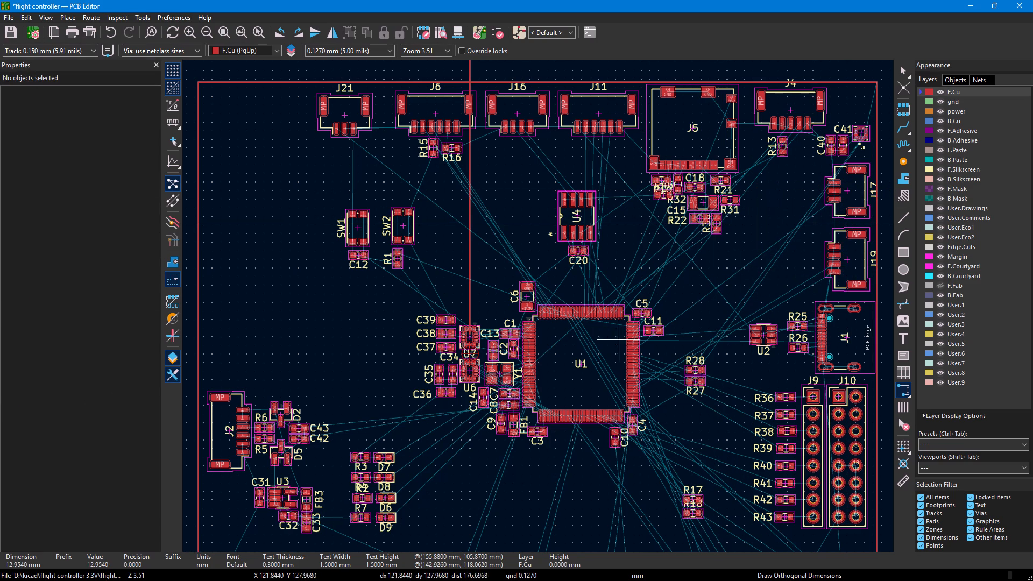
Add a horizontal dimension of about 45.21 mm from below U6 at X 100 mm toward J9, placed above the board level with the first.
left_click(470, 431)
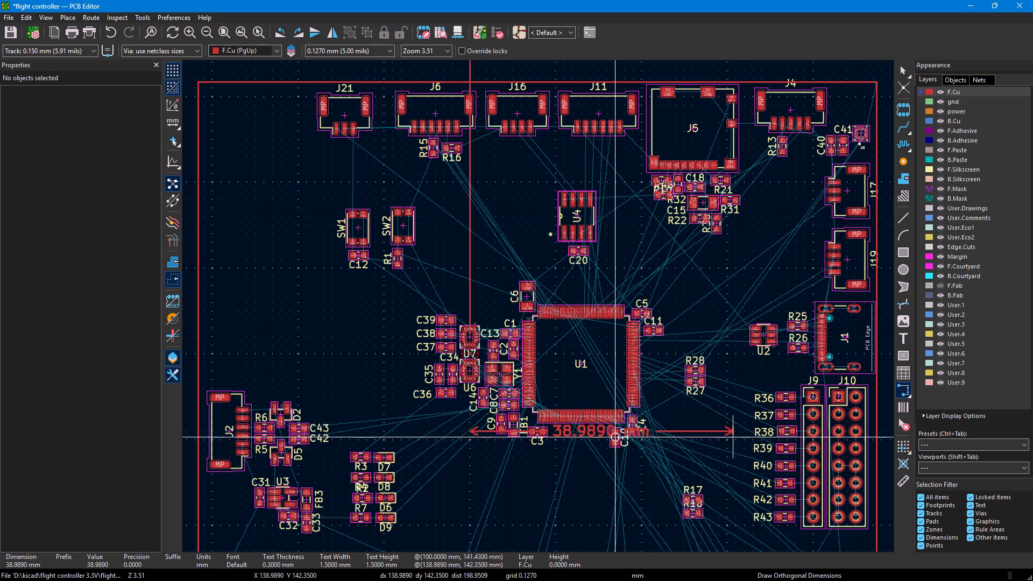
left_click(775, 436)
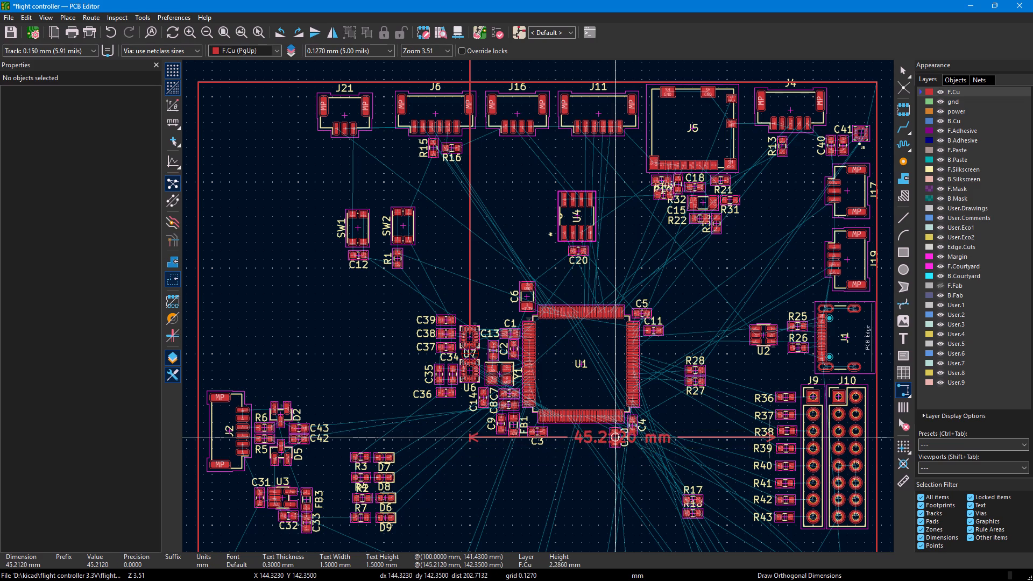
right_click_drag(771, 492, 759, 195)
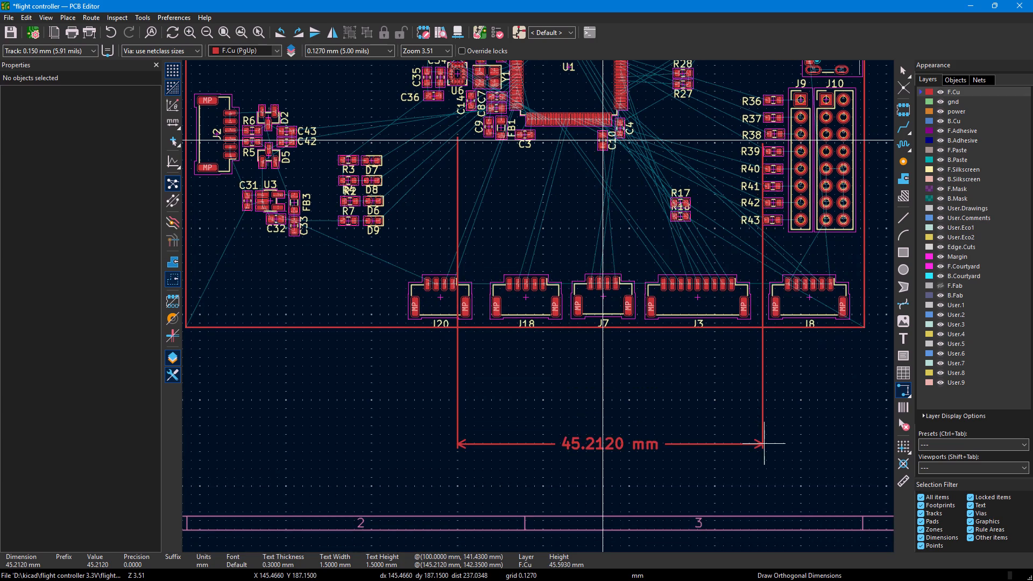
right_click_drag(762, 176, 727, 63)
right_click_drag(740, 84, 729, 292)
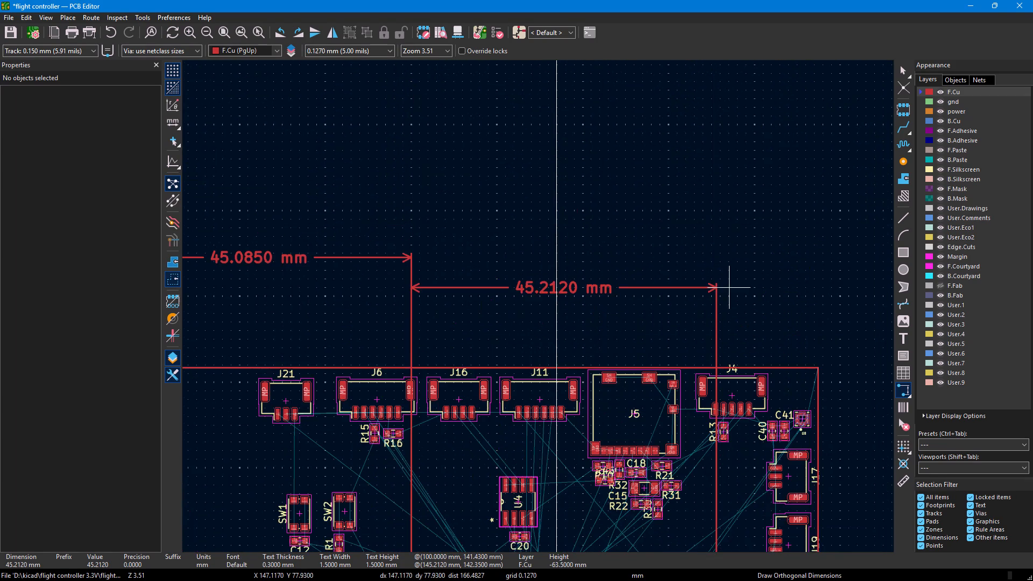
right_click_drag(729, 292, 729, 299)
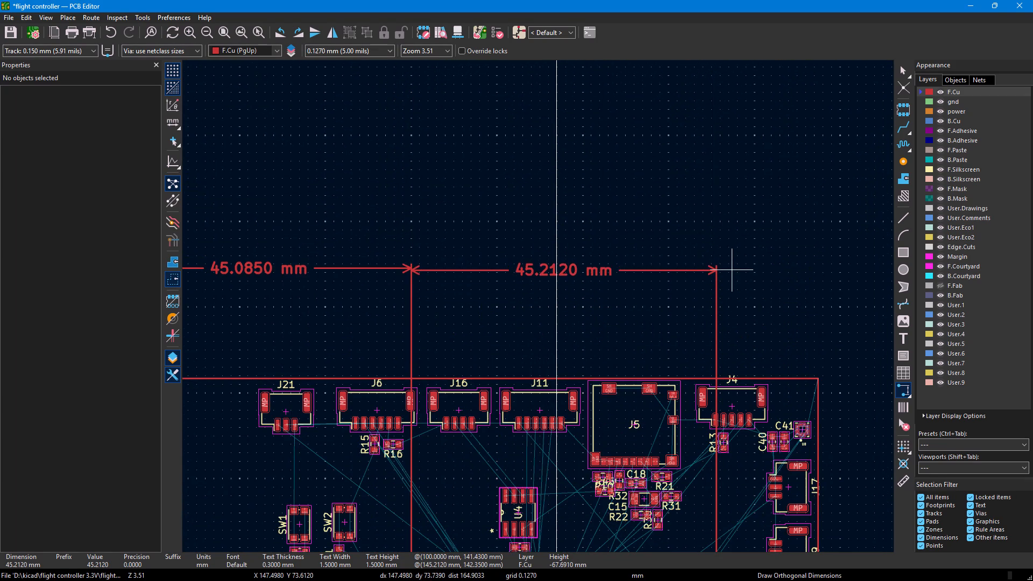
left_click(732, 269)
key("Escape")
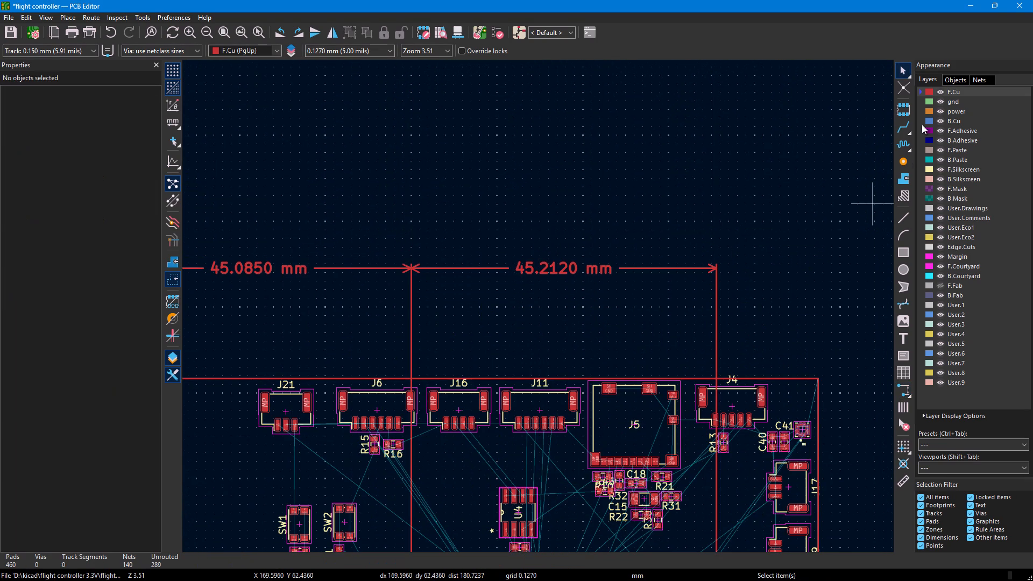
Move connector J17 to the board's opposite side edge above J2, rotated 180° to an orientation of 90°.
left_click(905, 69)
right_click_drag(831, 301, 846, 534)
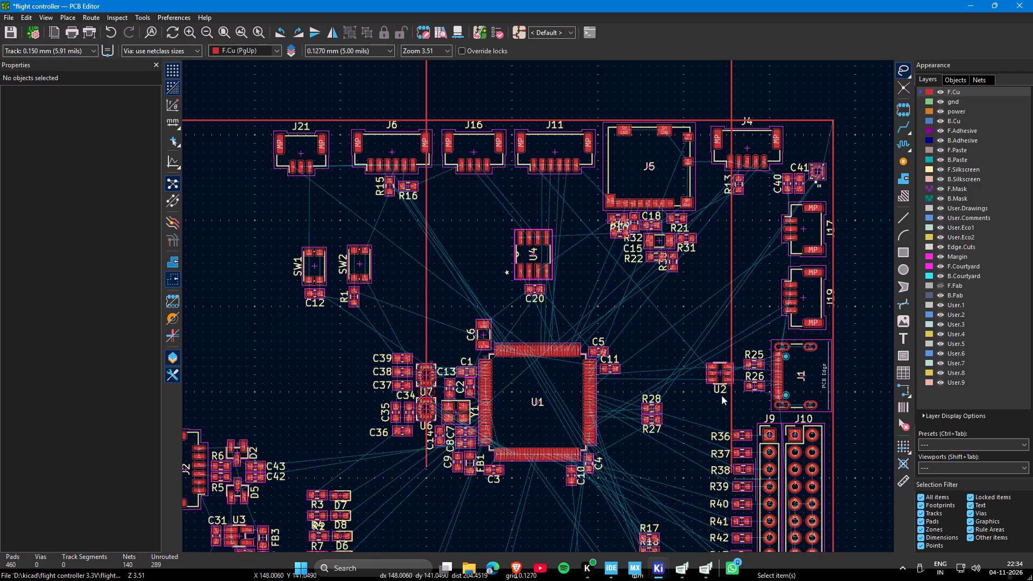
right_click_drag(702, 274, 645, 267)
left_click(750, 228)
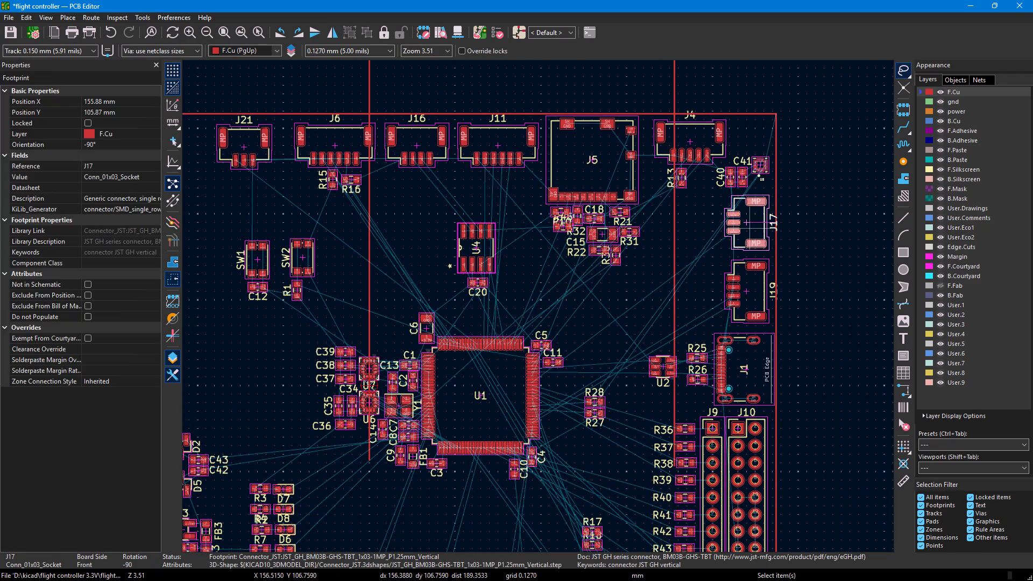
left_click_drag(752, 228, 253, 337)
right_click_drag(314, 351, 616, 343)
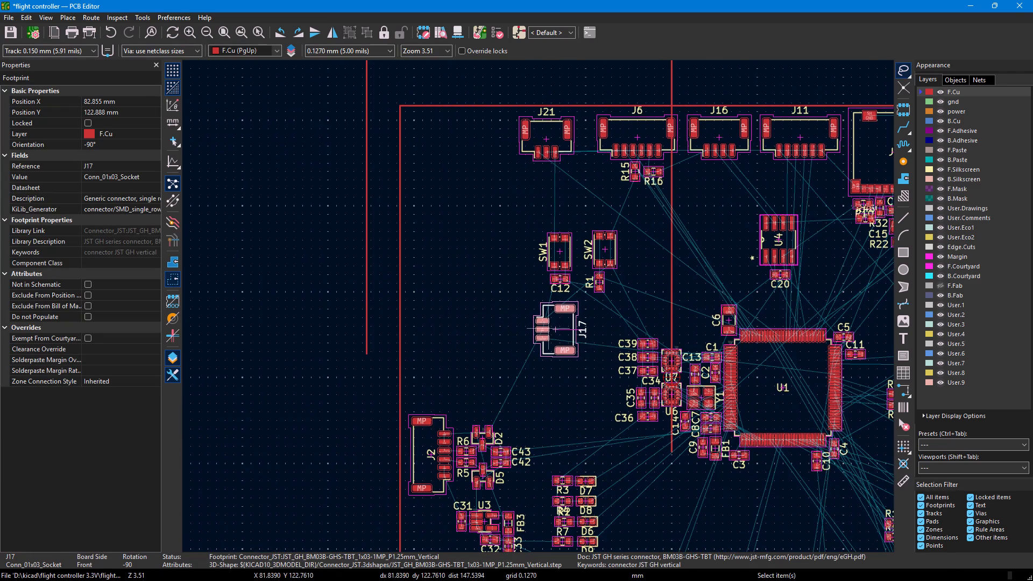
left_click_drag(555, 334, 441, 346)
key("r")
key("r")
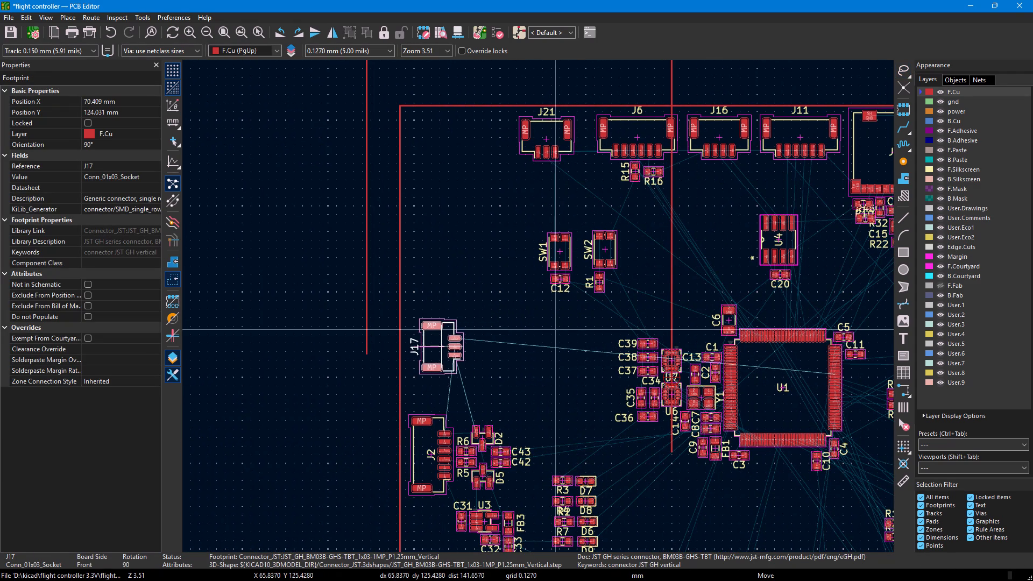
left_click_drag(441, 346, 429, 346)
left_click_drag(431, 345, 435, 339)
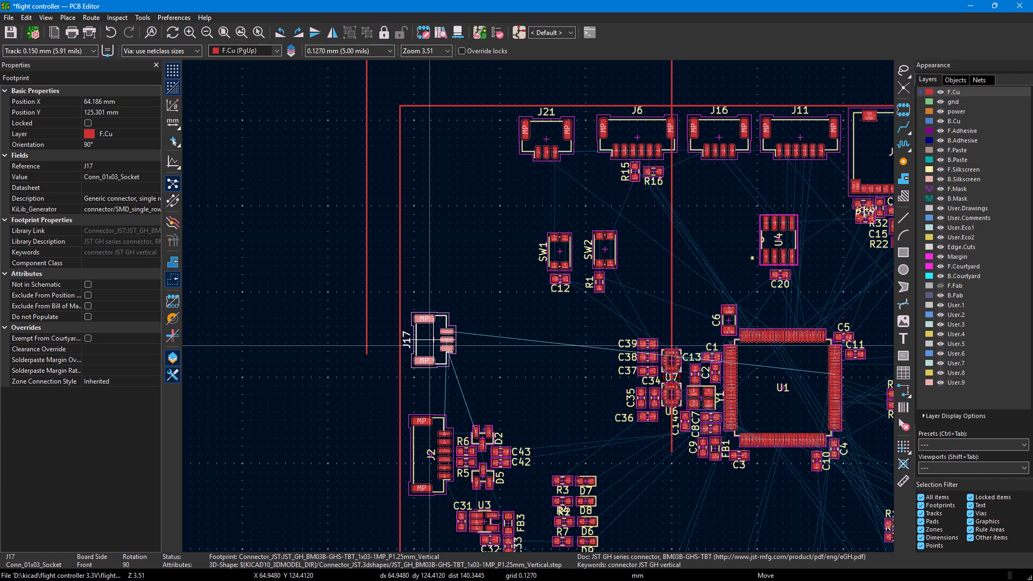
left_click_drag(435, 339, 436, 339)
Examine the component placement across the board, from the lower connector row up to the upper one.
right_click_drag(617, 414, 291, 372)
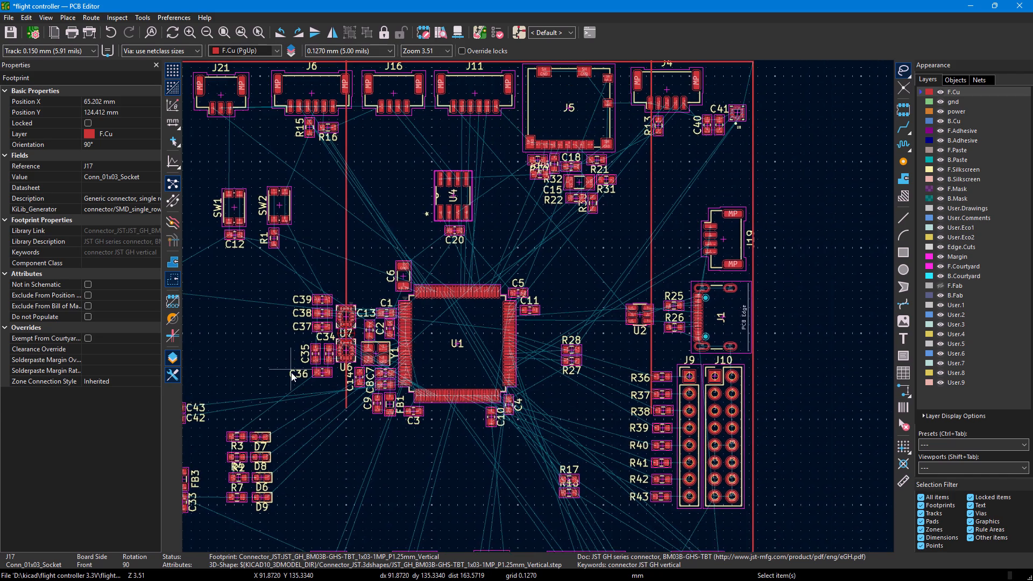
right_click_drag(291, 372, 379, 296)
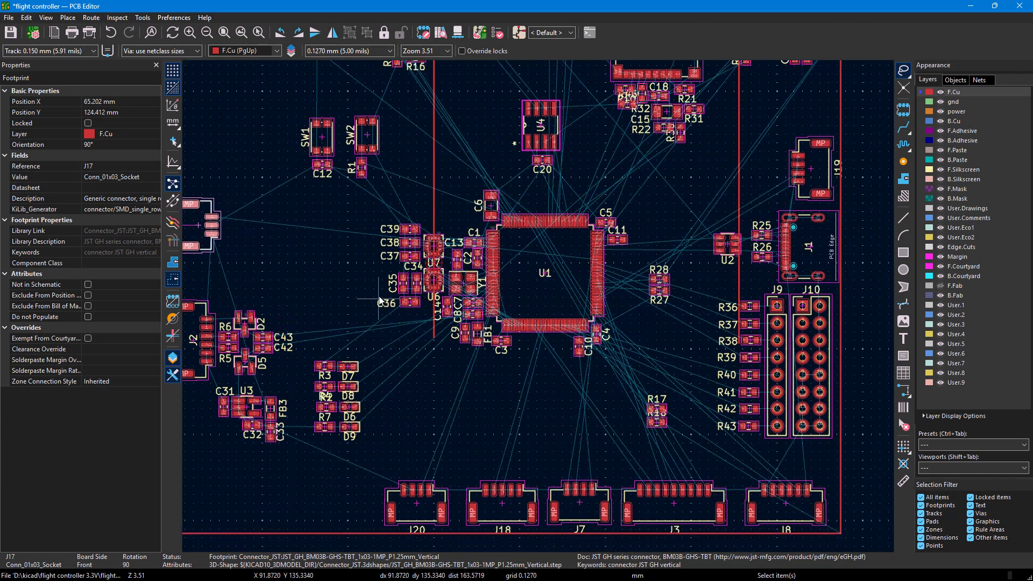
right_click_drag(379, 296, 406, 254)
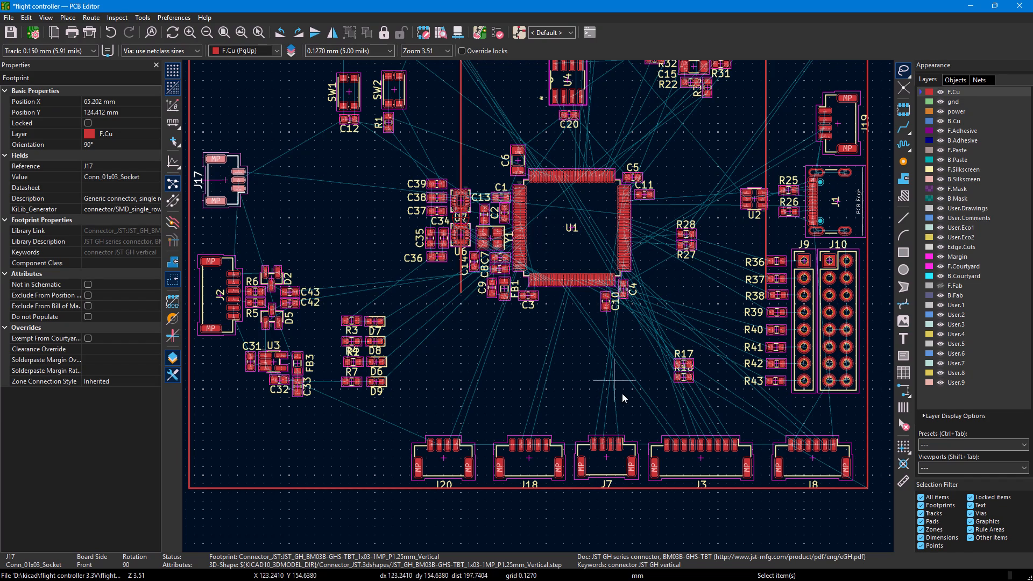
right_click_drag(673, 307, 664, 261)
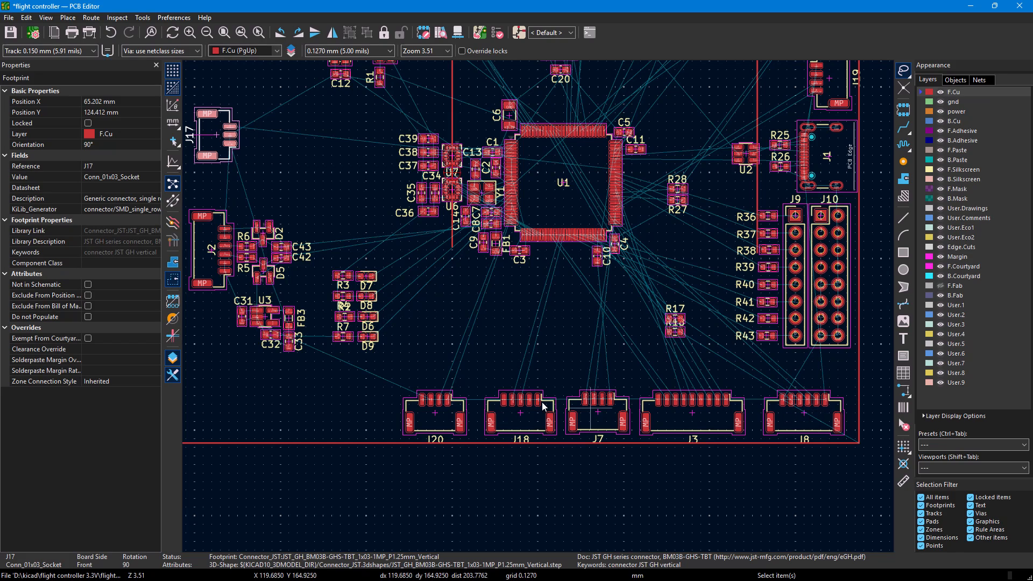
right_click_drag(451, 331, 544, 486)
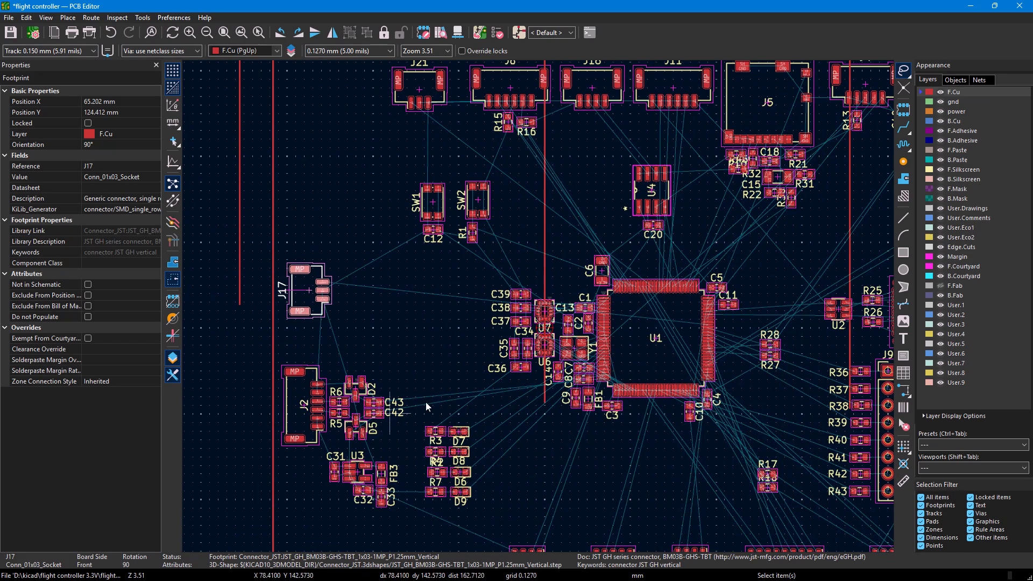
right_click_drag(400, 145, 461, 307)
right_click_drag(593, 389, 535, 178)
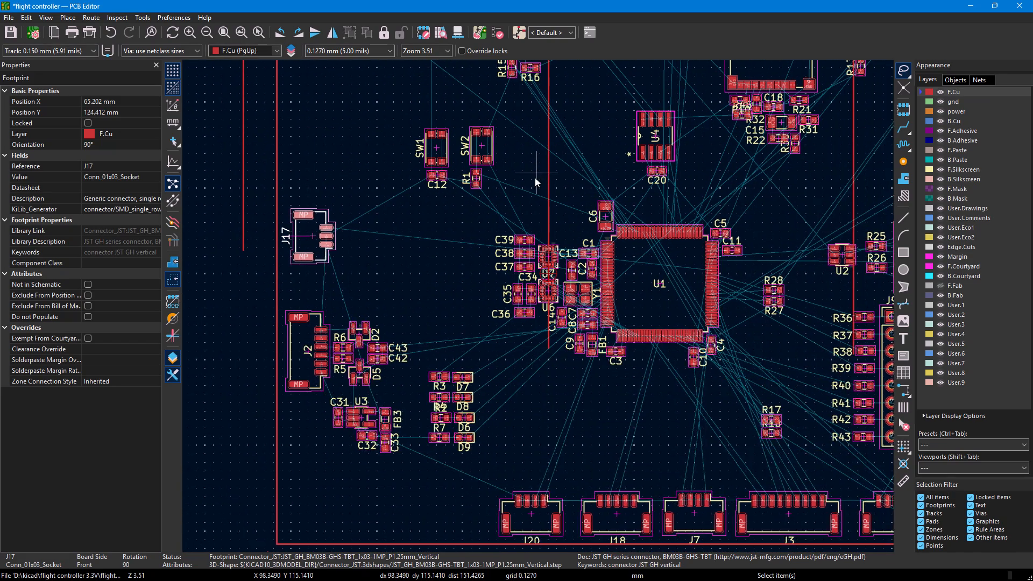
right_click_drag(535, 178, 447, 318)
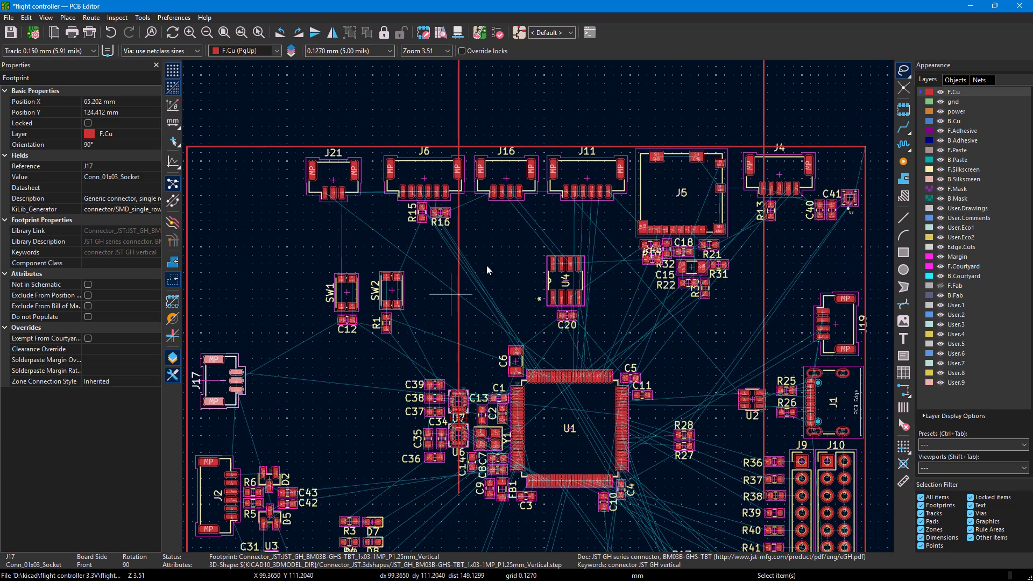
Move connector J21 from the upper row to the side edge directly above J17, rotated to 90°.
left_click(336, 181)
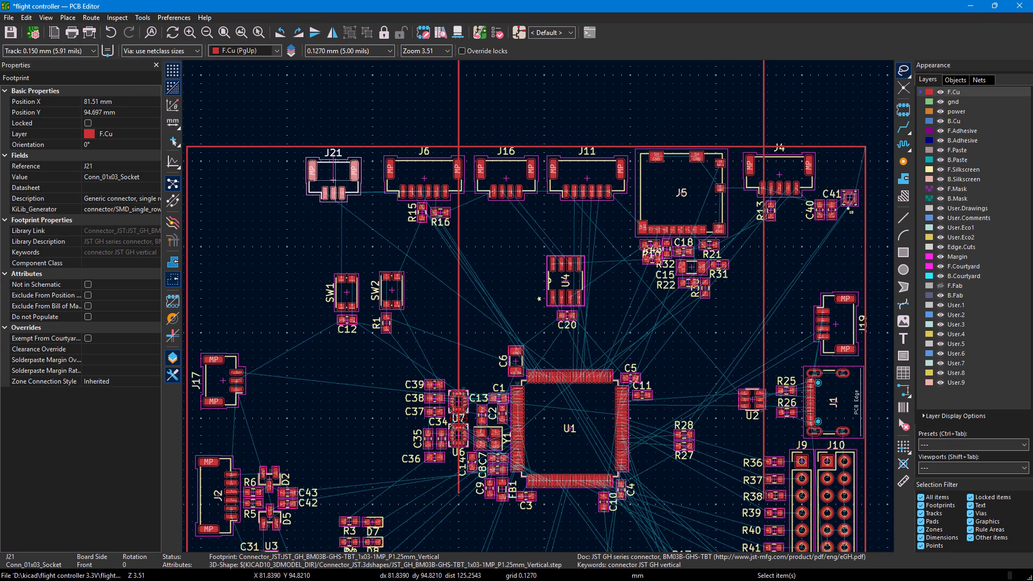
left_click_drag(335, 169, 221, 309)
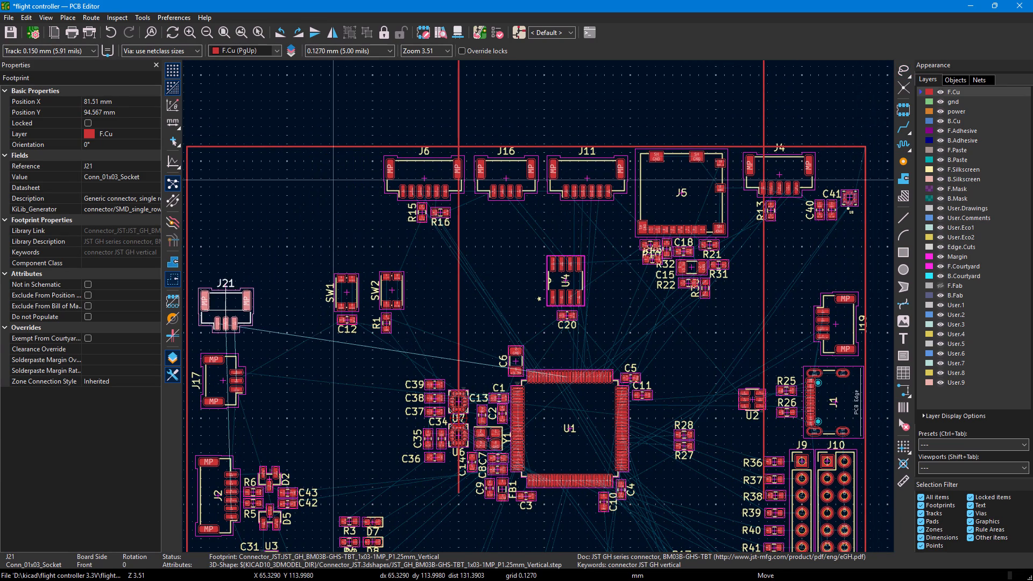
left_click_drag(221, 309, 260, 306)
right_click_drag(311, 341, 550, 323)
left_click_drag(508, 282, 462, 302)
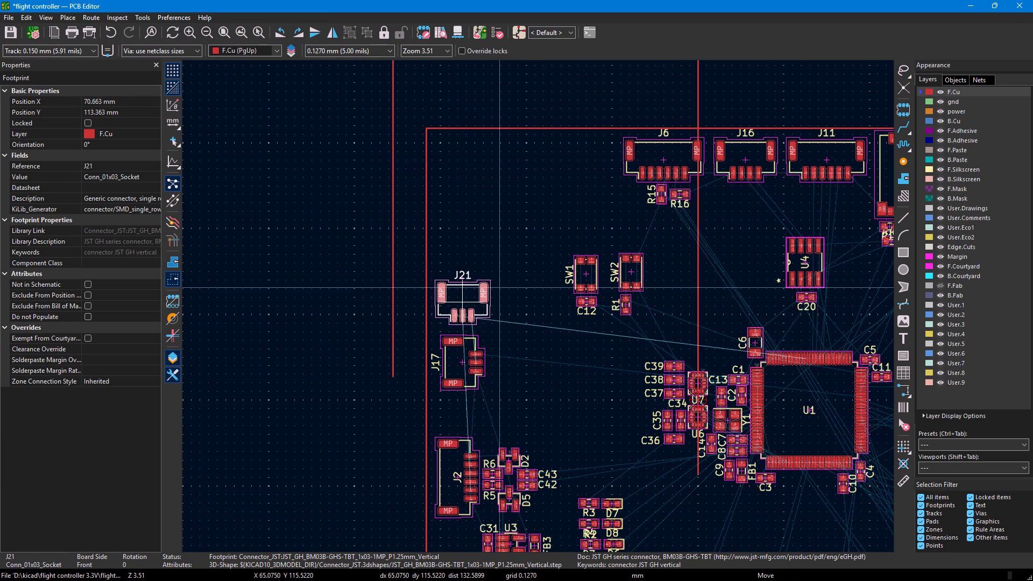
left_click_drag(462, 302, 463, 297)
key("r")
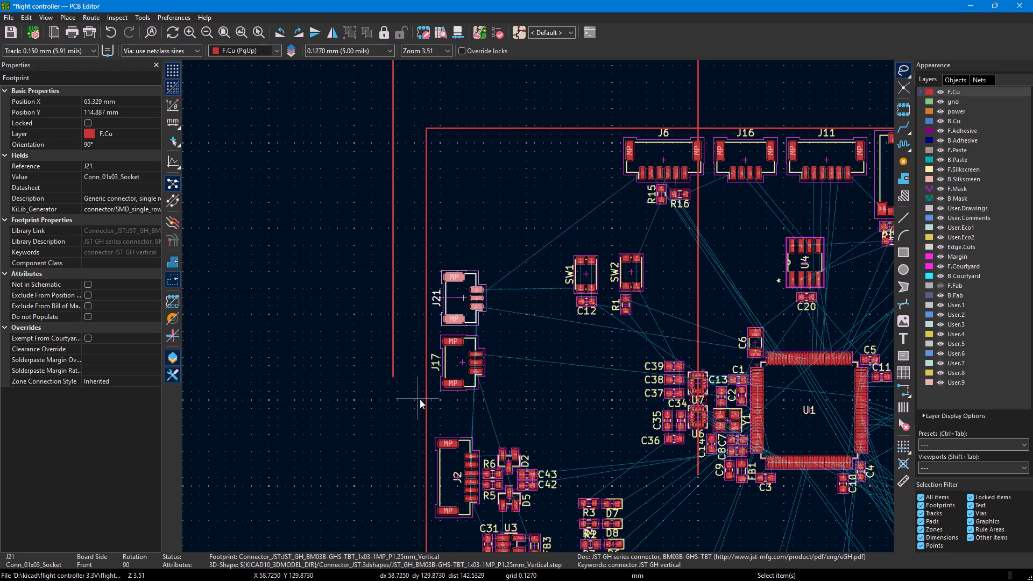
Widen the F.Cu board outline rectangle to about 105.16 mm by moving its J17-side edge out to the dimension's extension line.
left_click(426, 403)
left_click_drag(427, 400, 394, 402)
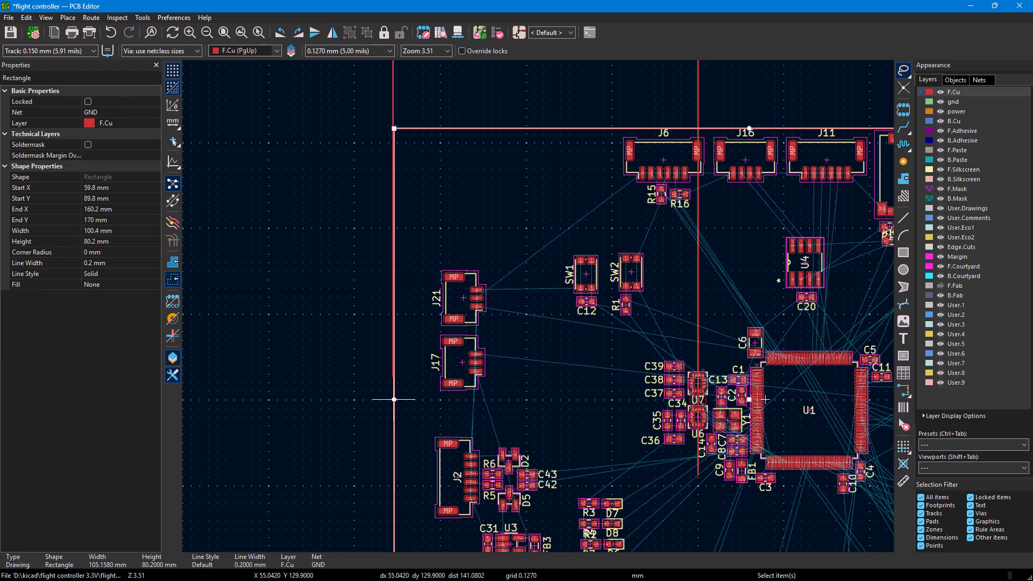
left_click_drag(394, 402, 393, 403)
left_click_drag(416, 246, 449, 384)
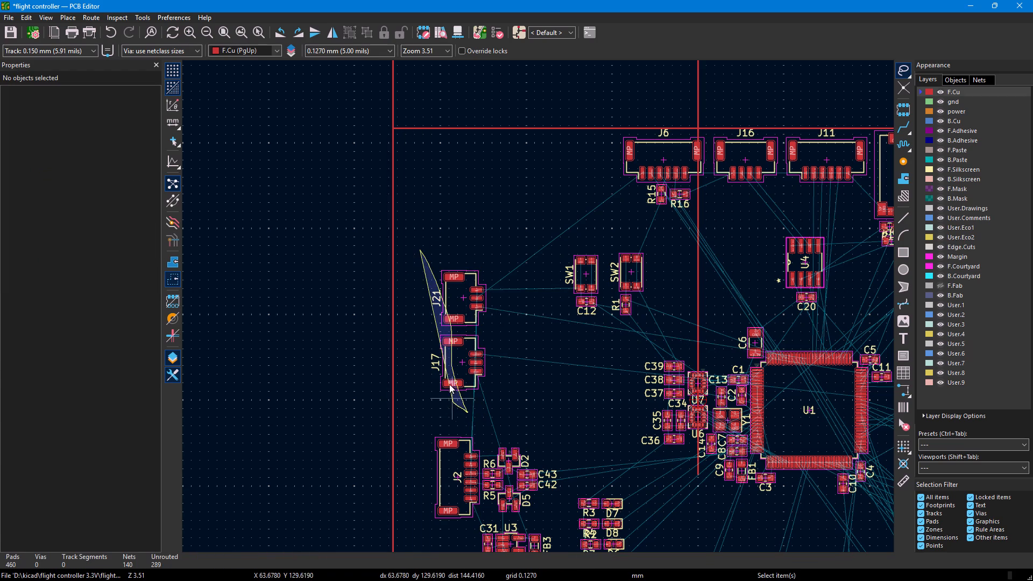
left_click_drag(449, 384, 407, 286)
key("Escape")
Move connectors J21 and J17 together closer to the widened board edge.
left_click(906, 68)
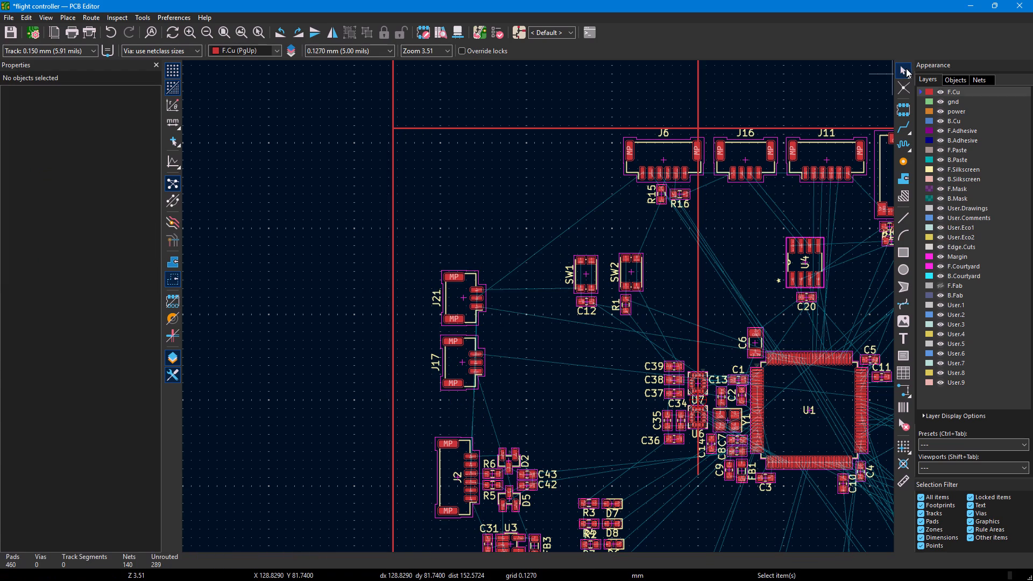
left_click_drag(434, 250, 496, 408)
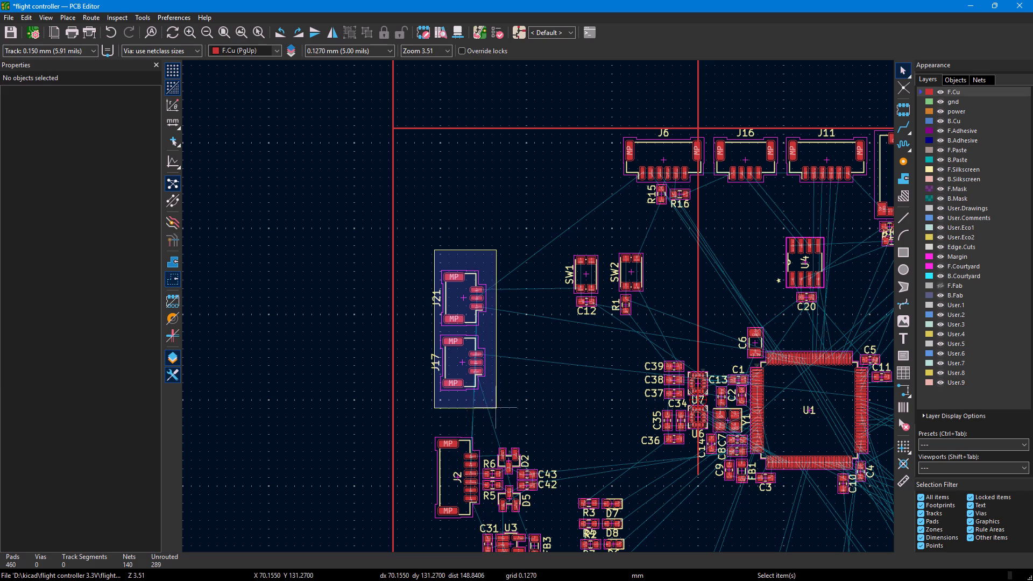
left_click_drag(496, 408, 499, 399)
left_click_drag(458, 379, 430, 384)
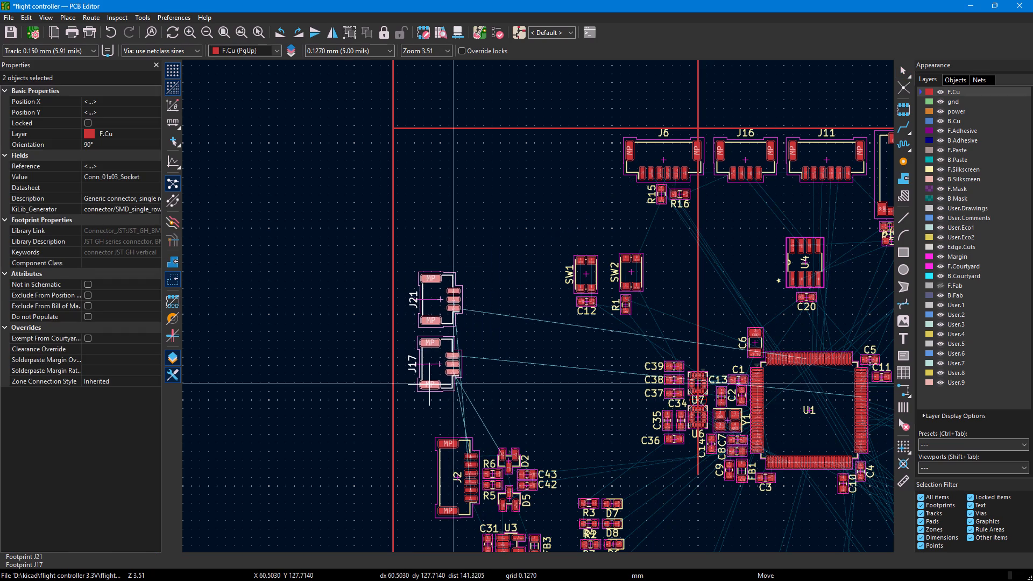
left_click_drag(430, 384, 434, 382)
Move J2 with its surrounding parts and the U3 group toward the board edge, in line with J17 and J21.
right_click_drag(541, 418, 576, 229)
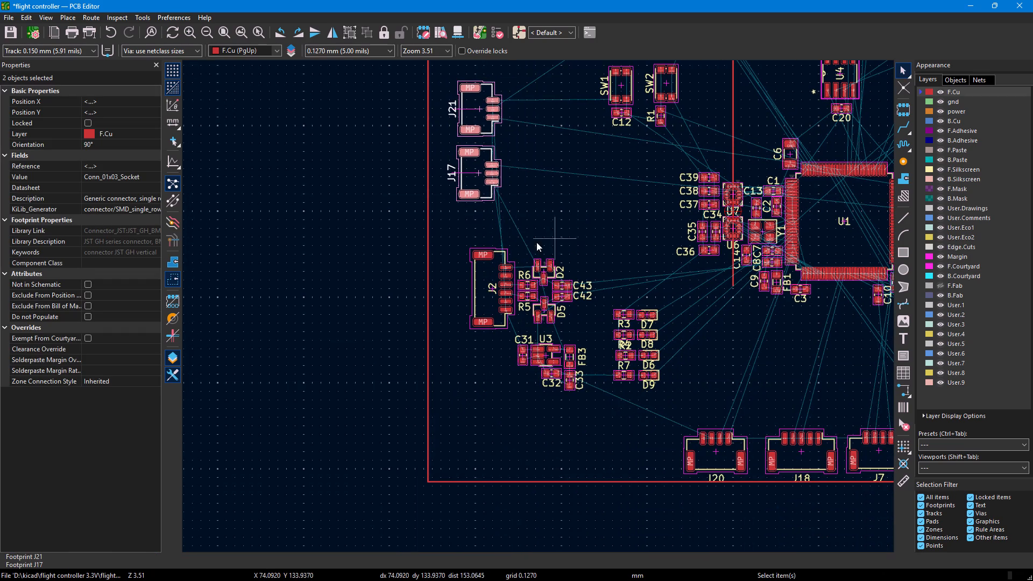
left_click_drag(454, 231, 600, 331)
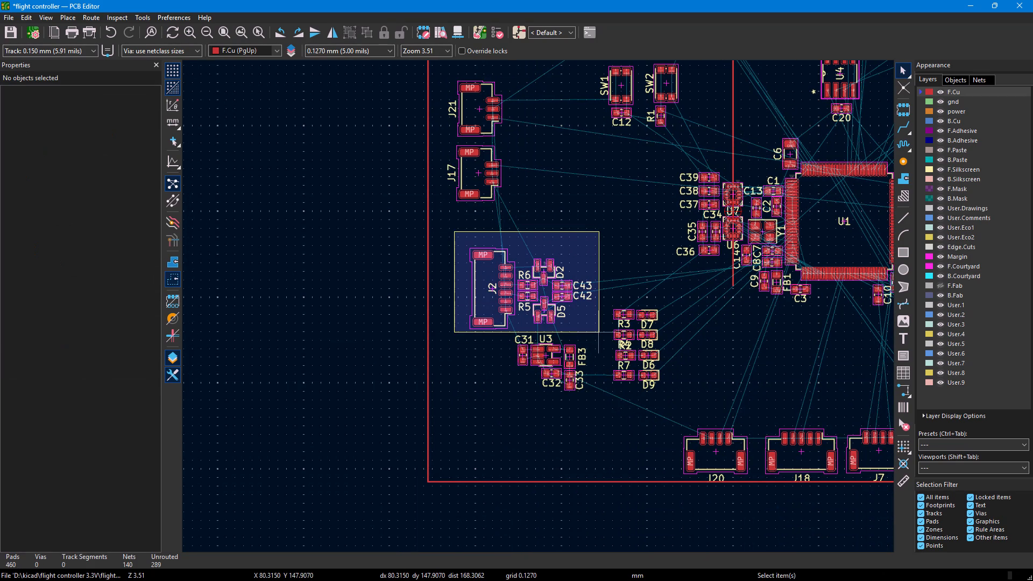
left_click_drag(600, 331, 610, 422)
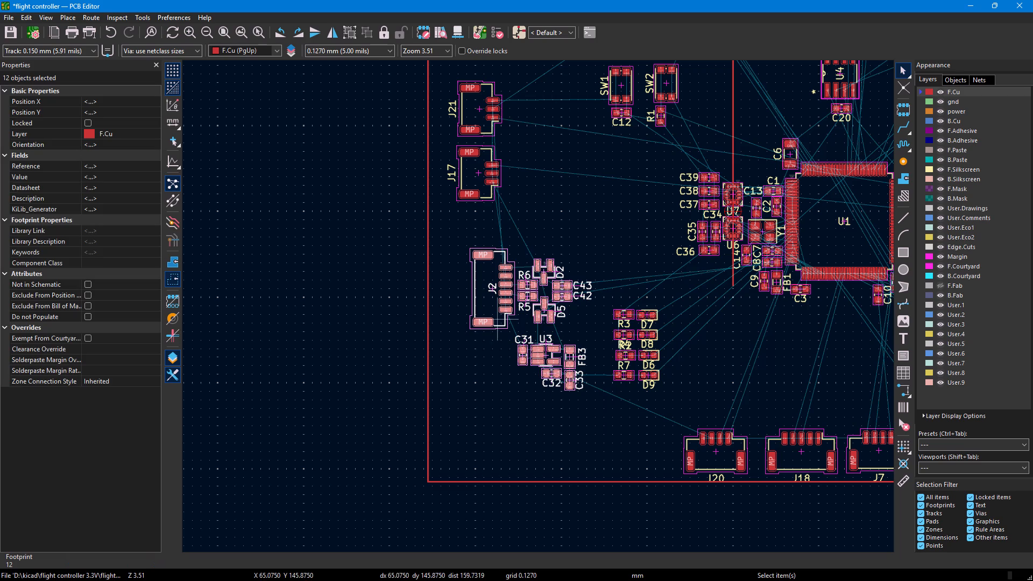
left_click(493, 309)
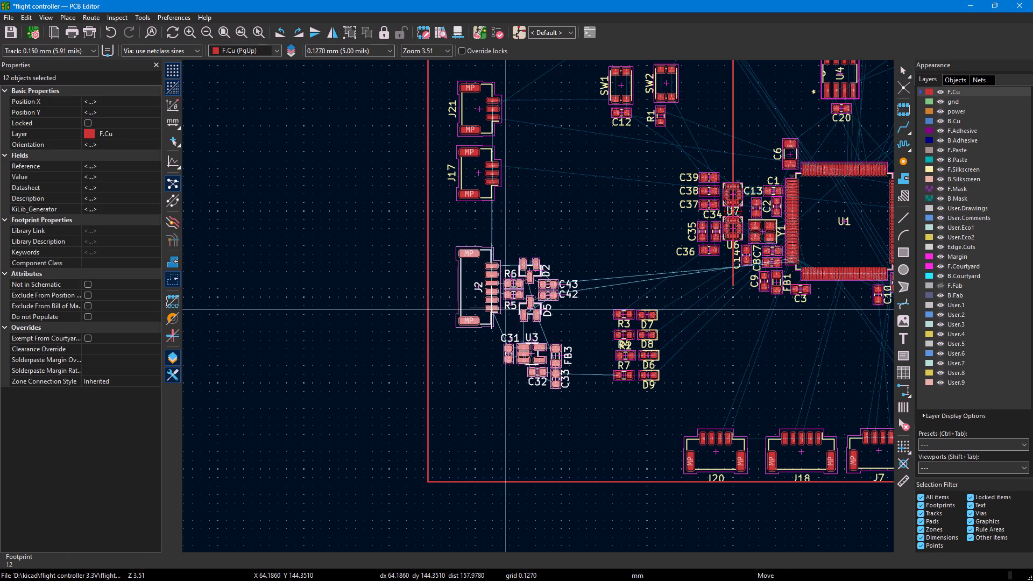
Rotate the block of LEDs D6–D9 and their resistors by 90° and place it beside FB3 and C33.
right_click_drag(606, 247, 529, 222)
left_click_drag(530, 270, 605, 369)
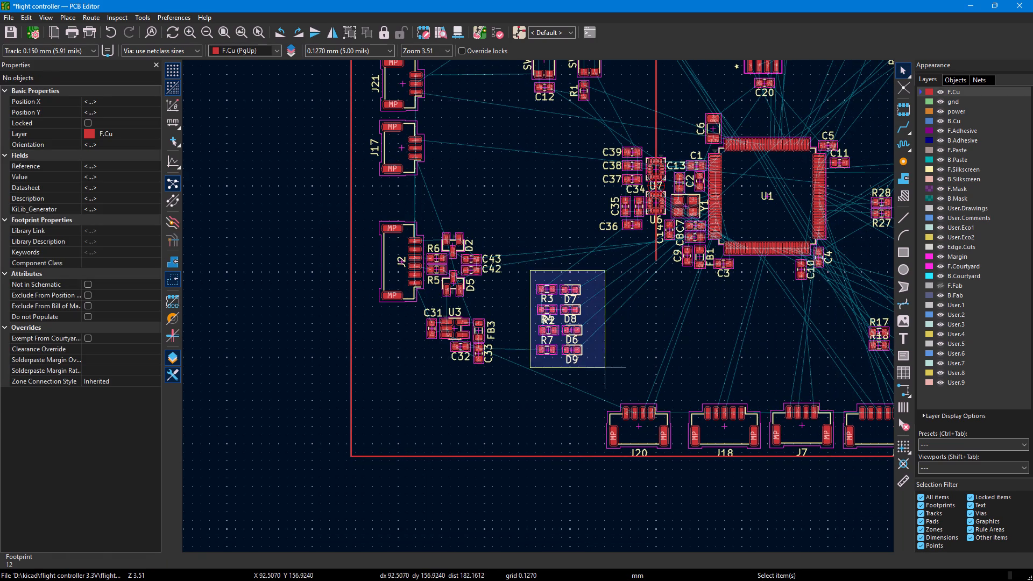
left_click_drag(605, 369, 612, 378)
left_click_drag(563, 295, 507, 149)
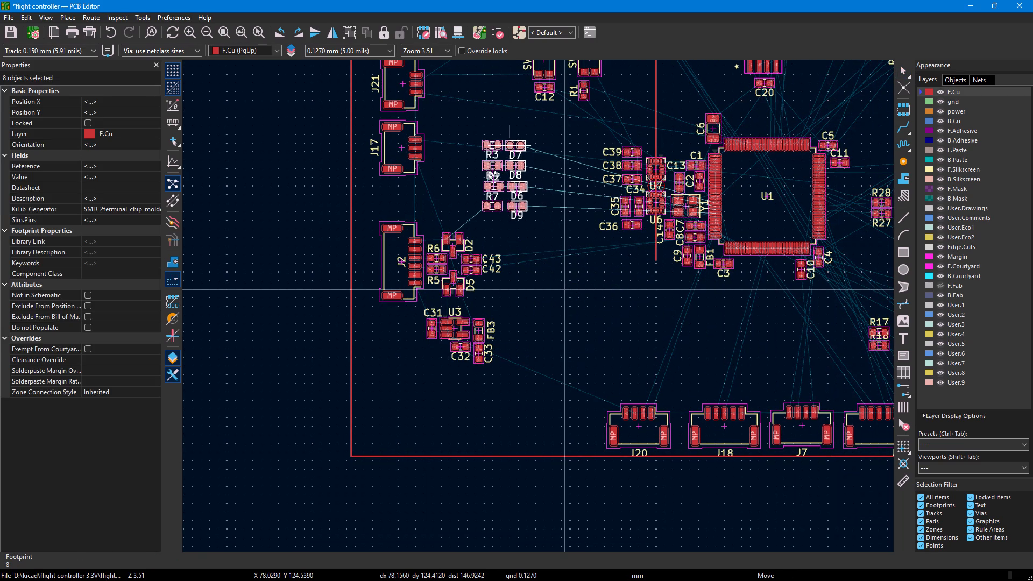
left_click_drag(507, 149, 551, 310)
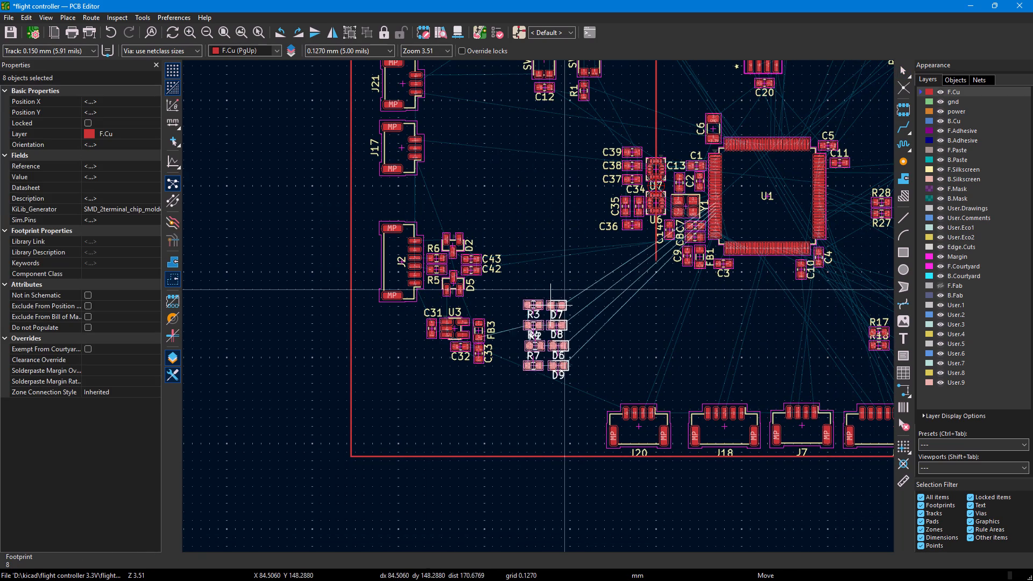
left_click_drag(551, 310, 549, 365)
key("r")
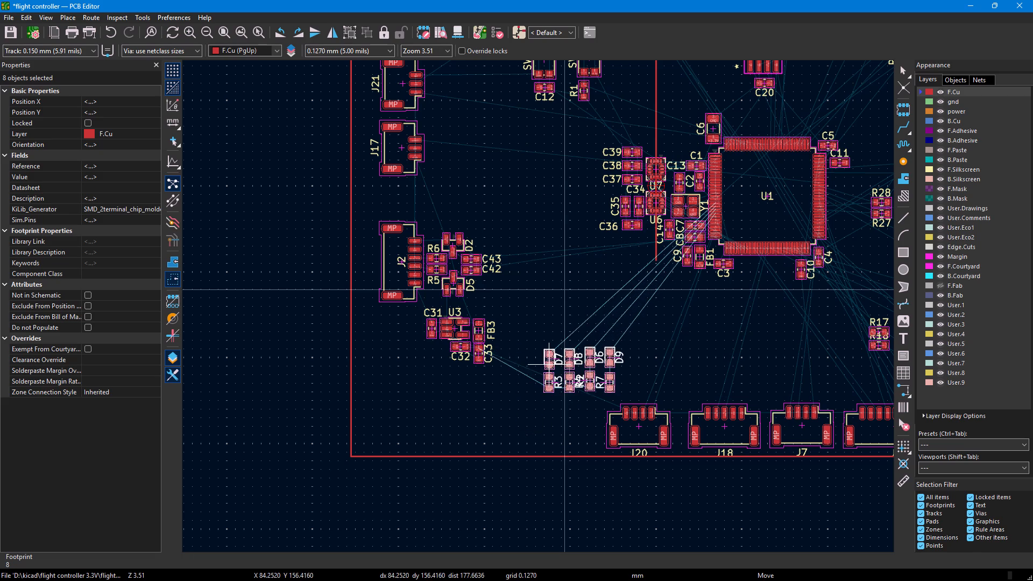
left_click_drag(549, 365, 516, 408)
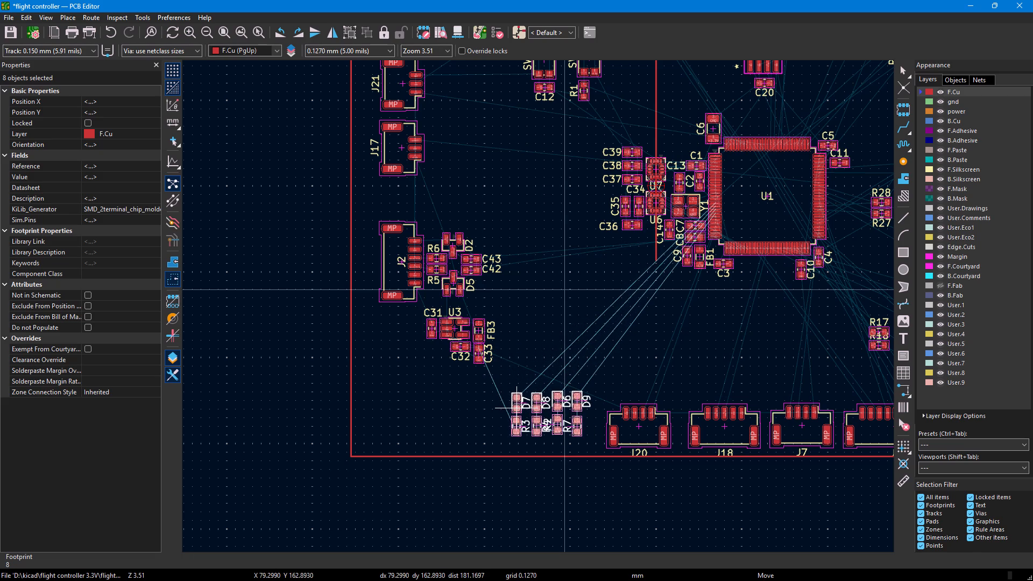
left_click_drag(516, 408, 534, 336)
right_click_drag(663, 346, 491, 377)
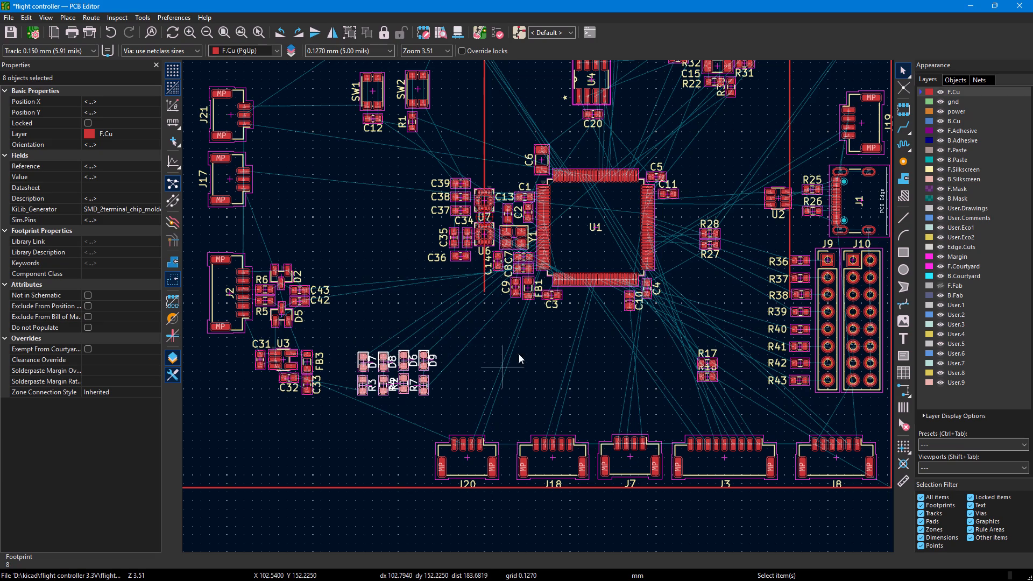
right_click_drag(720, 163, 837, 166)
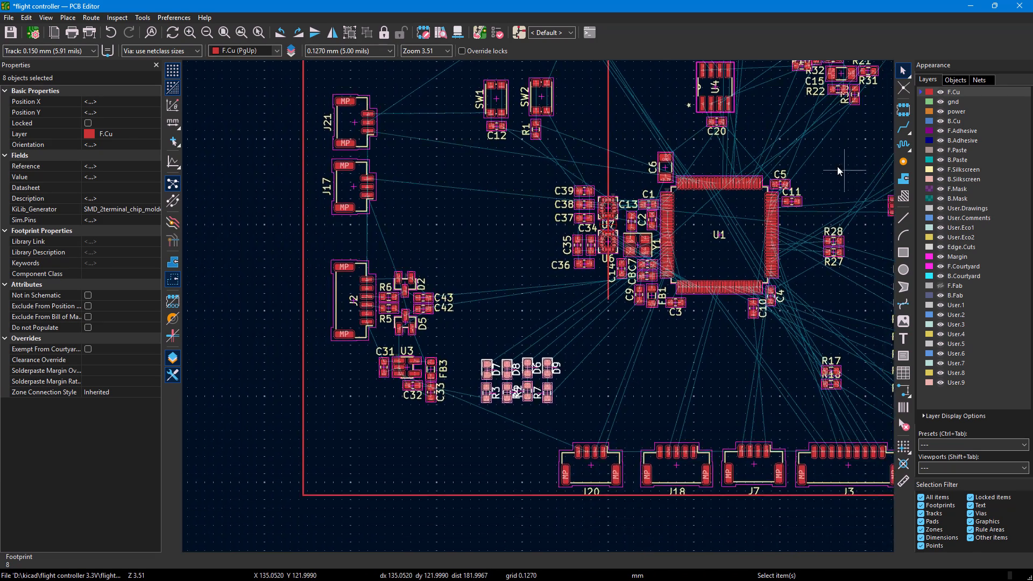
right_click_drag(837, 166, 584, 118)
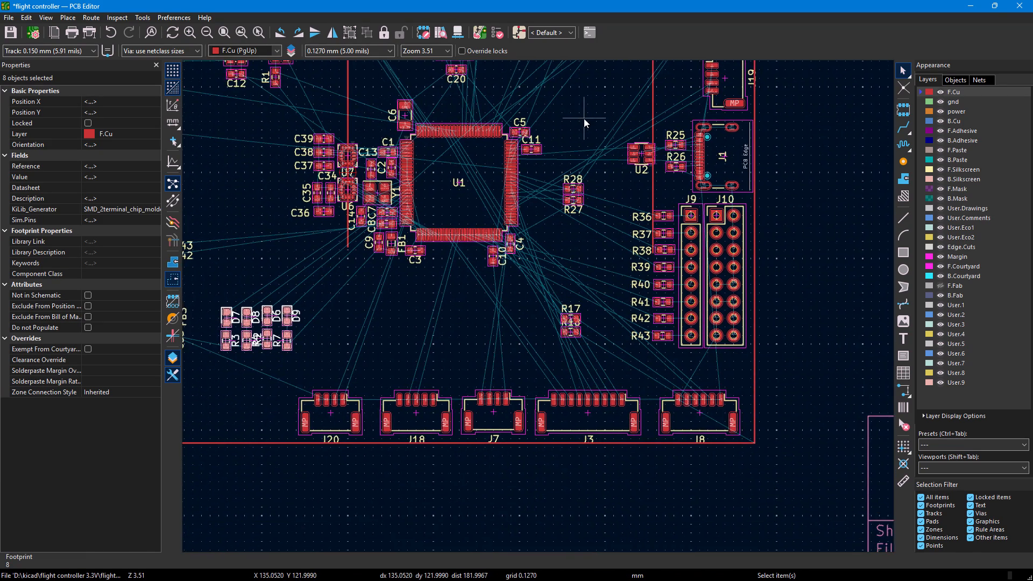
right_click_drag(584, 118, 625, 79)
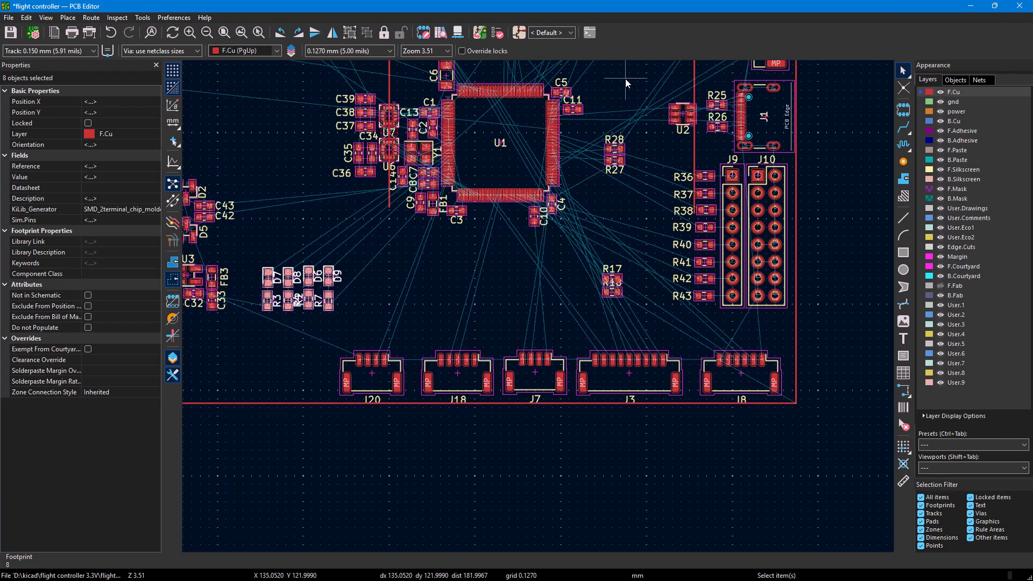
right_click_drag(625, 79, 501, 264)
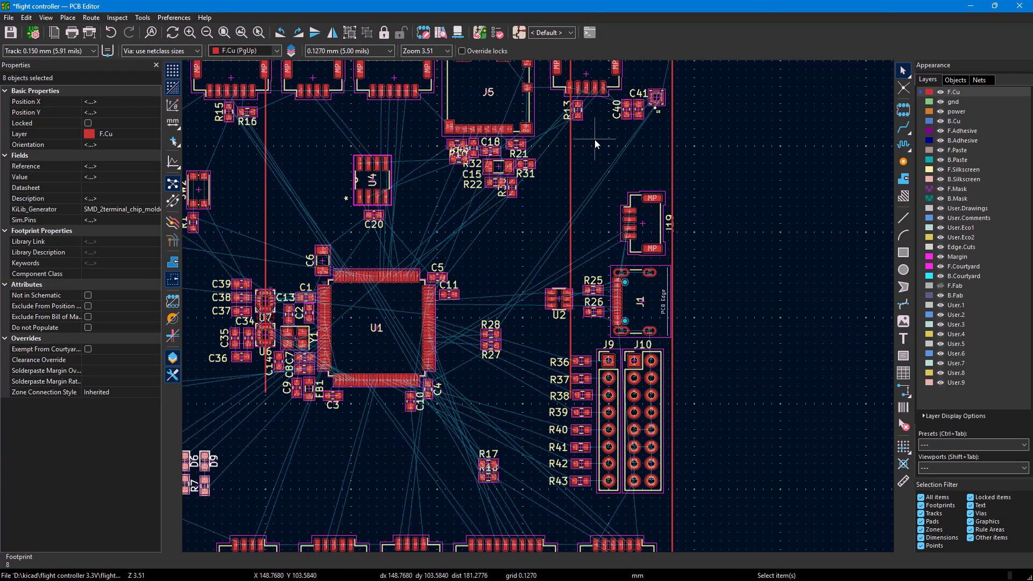
Examine connector J4's placement relative to U1 and the connectors on the opposite board edges.
right_click_drag(534, 193, 570, 327)
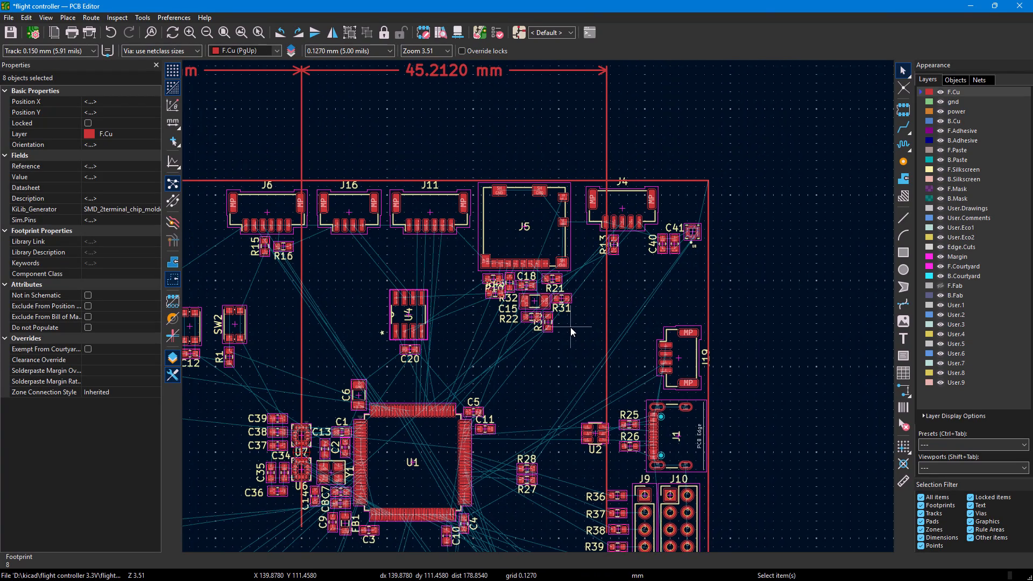
right_click_drag(570, 327, 647, 299)
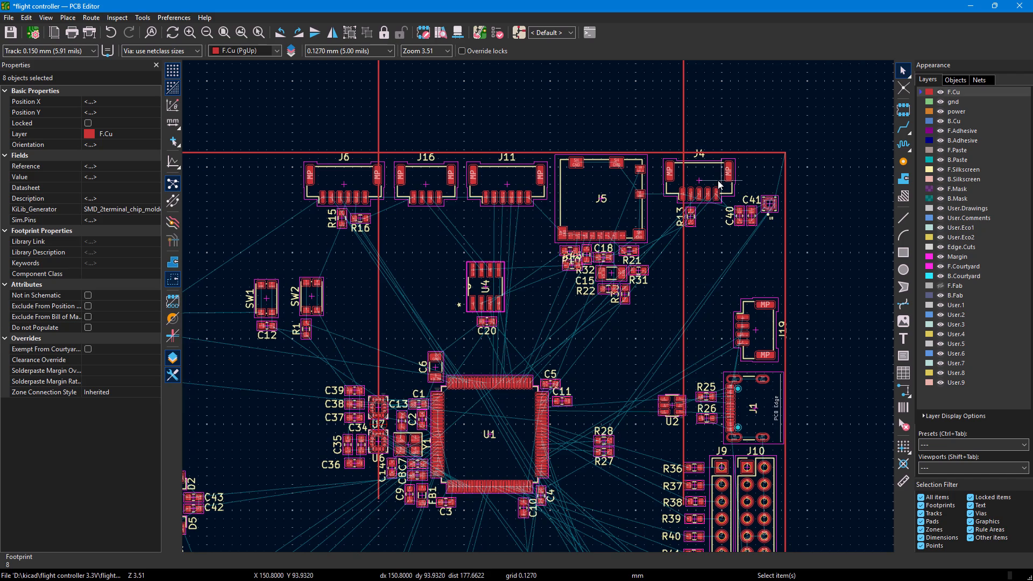
left_click(718, 180)
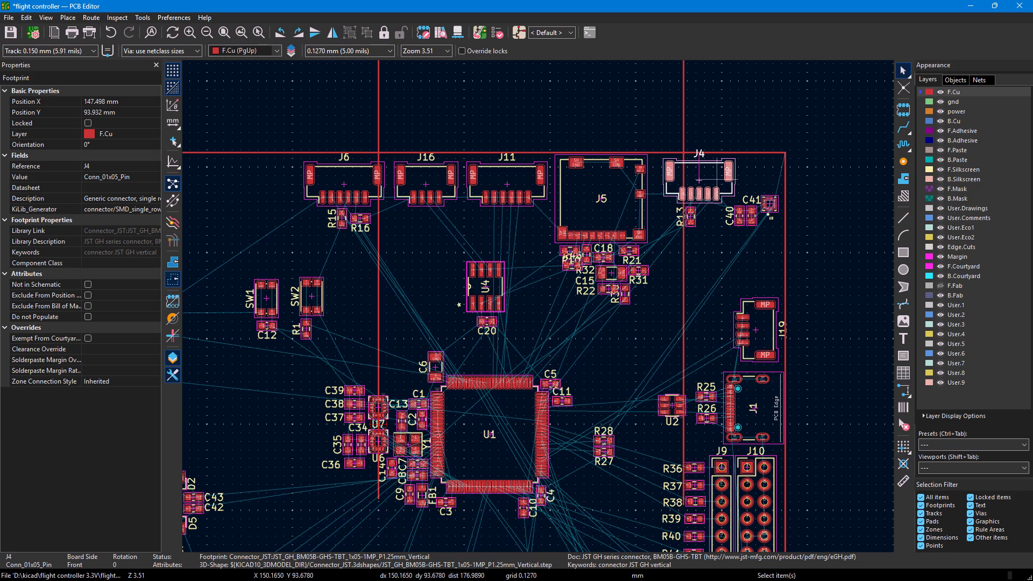
scroll(657, 271, "down", 1)
right_click_drag(512, 357, 656, 242)
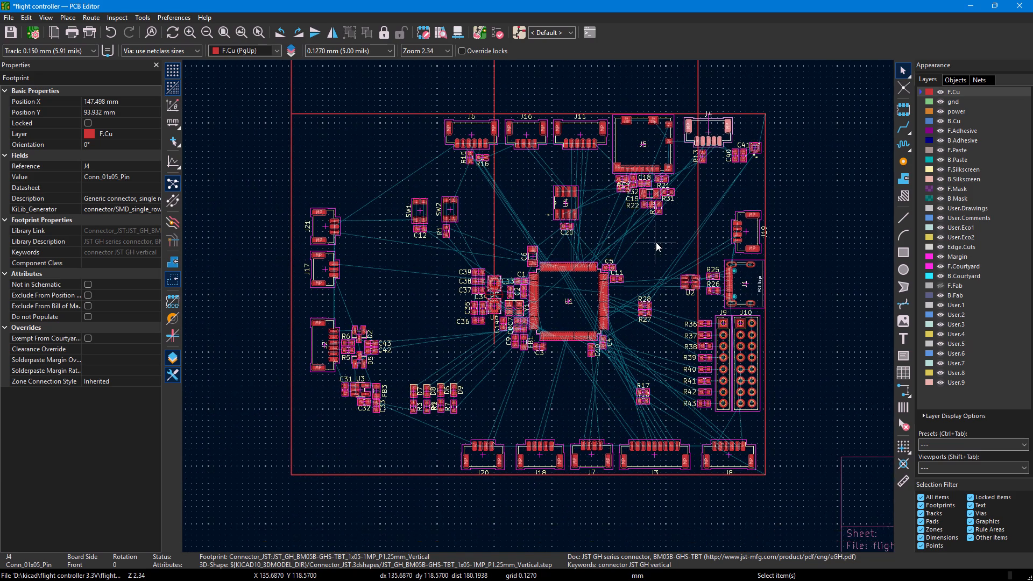
right_click_drag(656, 242, 657, 241)
scroll(705, 146, "up", 2)
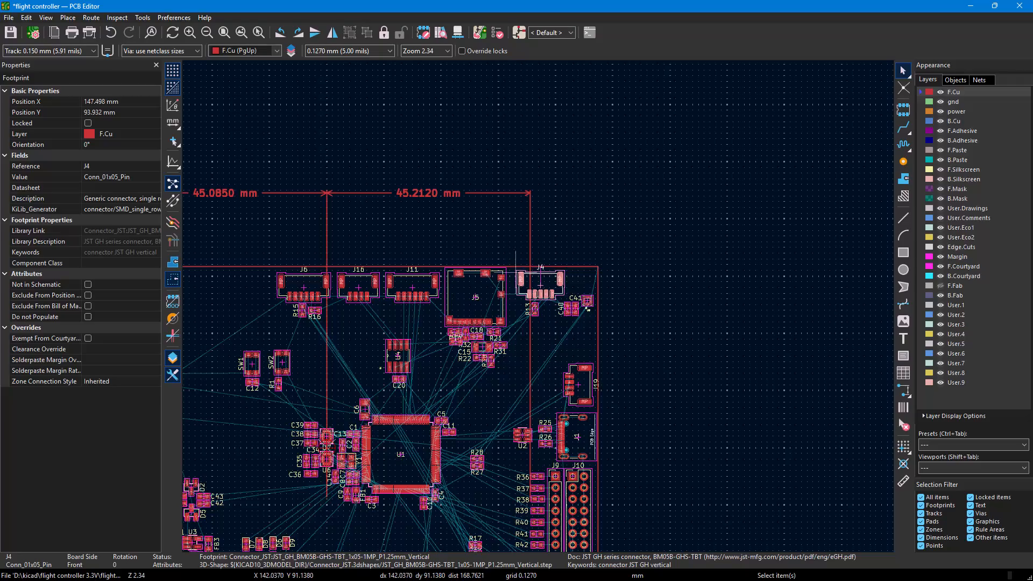
left_click_drag(515, 272, 519, 278)
left_click(509, 266)
left_click_drag(509, 269, 596, 270)
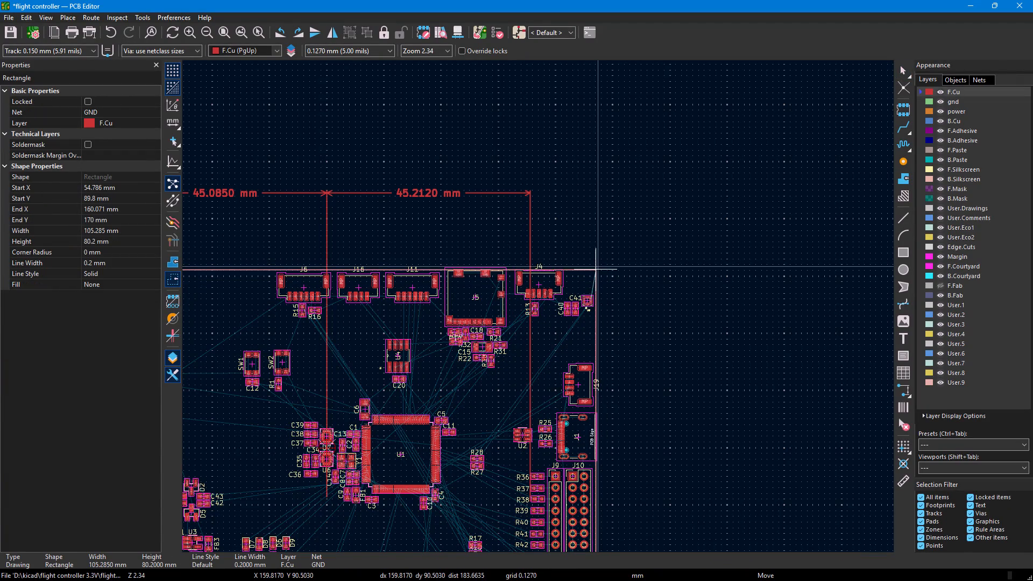
left_click_drag(596, 270, 598, 266)
Move connector J4 together with resistor R13 from beside J5 to the open area near J21 and SW1.
scroll(549, 289, "up", 2)
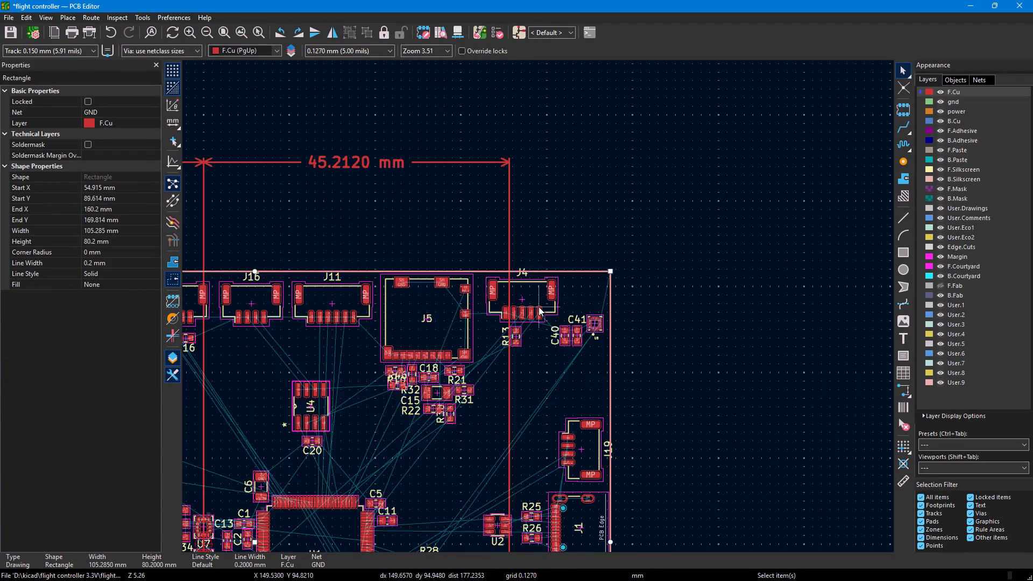
left_click(455, 263)
left_click_drag(448, 258, 553, 361)
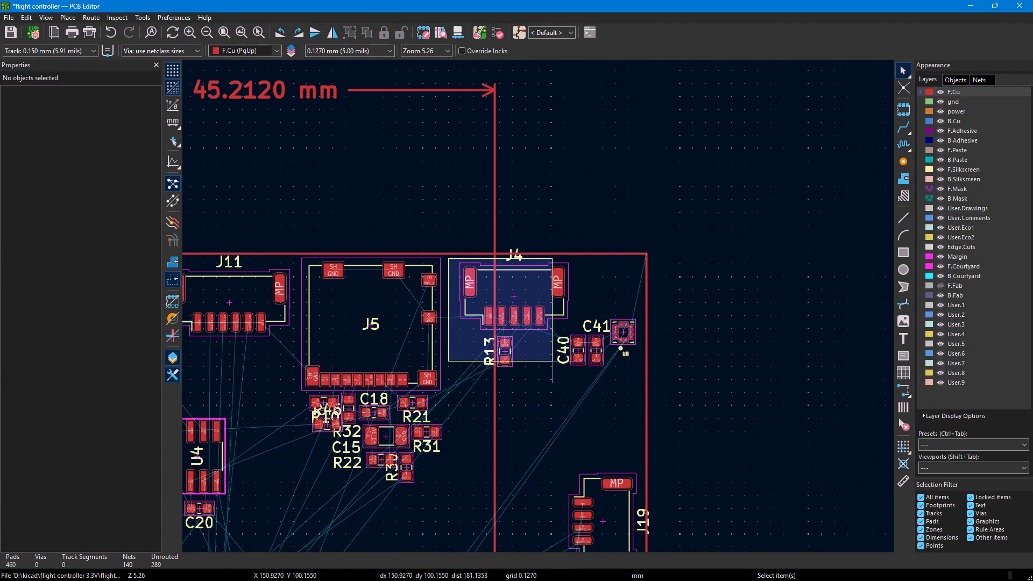
left_click_drag(553, 361, 566, 377)
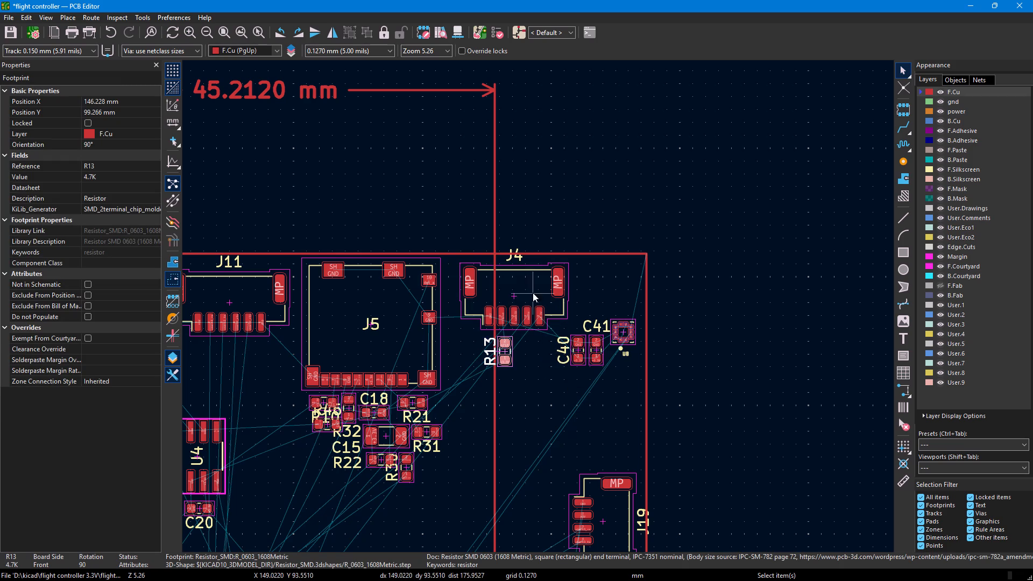
left_click(540, 287, "shift")
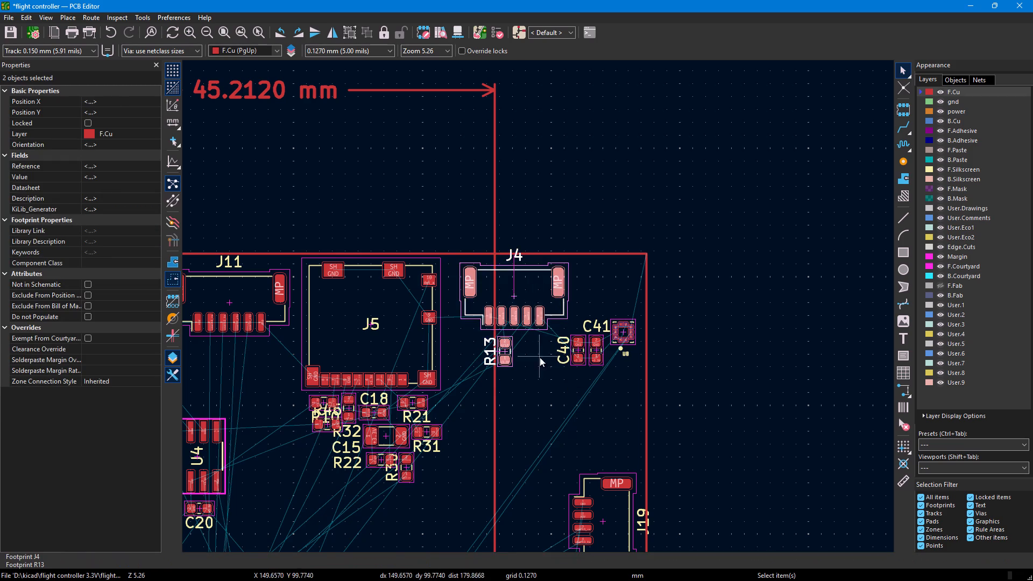
scroll(540, 360, "down", 3)
right_click_drag(568, 312, 711, 280)
left_click_drag(667, 244, 455, 277)
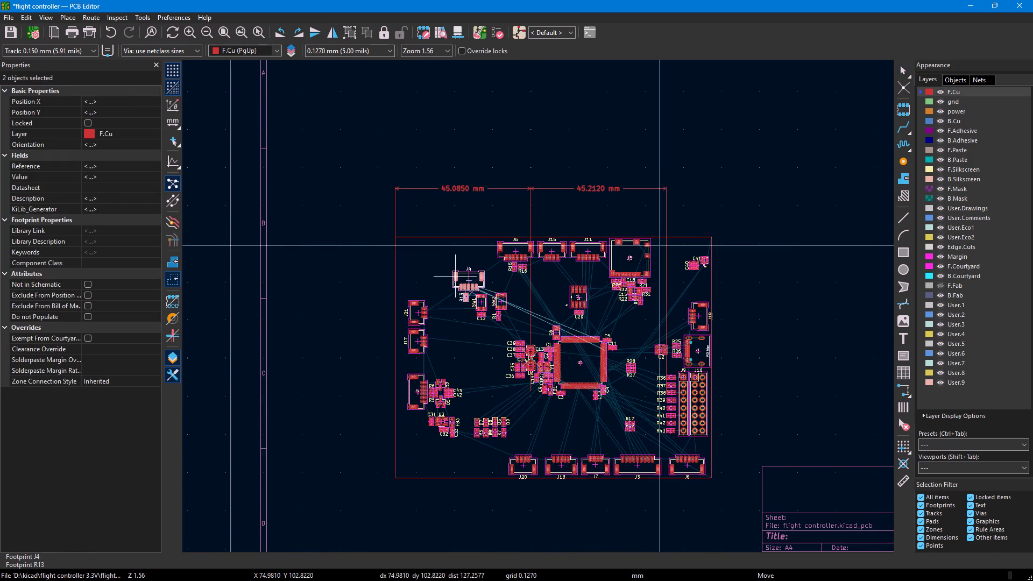
left_click_drag(455, 277, 445, 286)
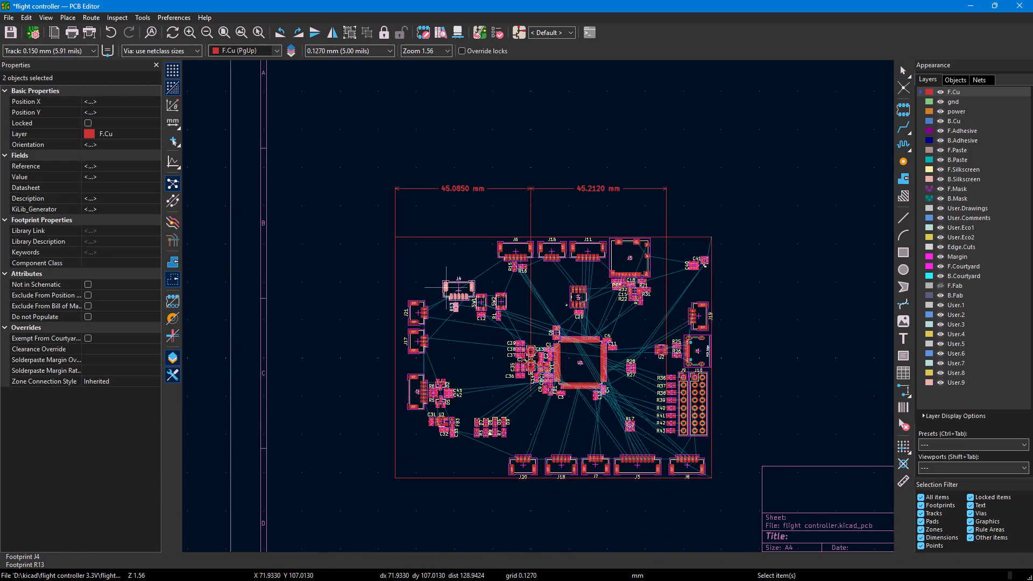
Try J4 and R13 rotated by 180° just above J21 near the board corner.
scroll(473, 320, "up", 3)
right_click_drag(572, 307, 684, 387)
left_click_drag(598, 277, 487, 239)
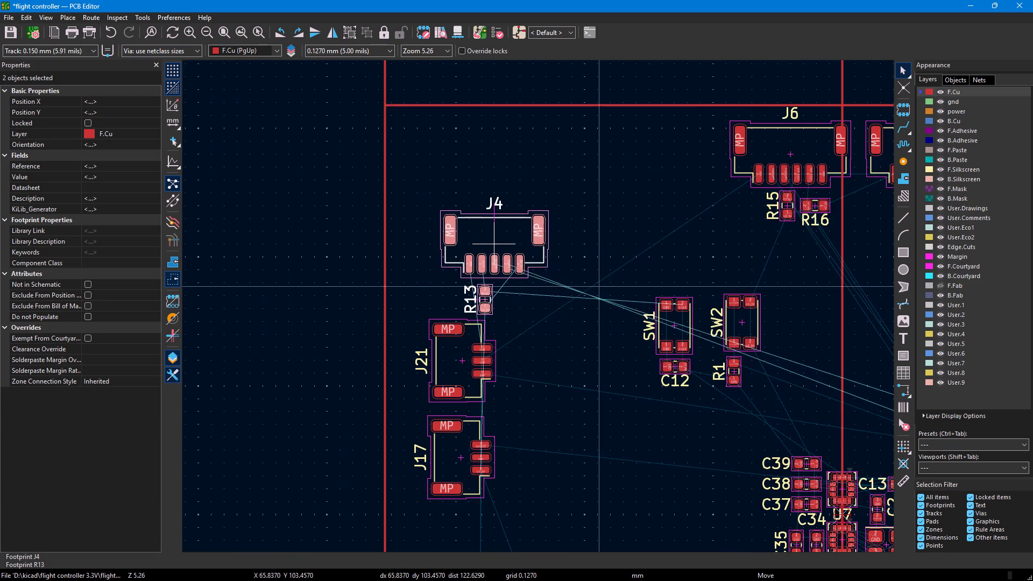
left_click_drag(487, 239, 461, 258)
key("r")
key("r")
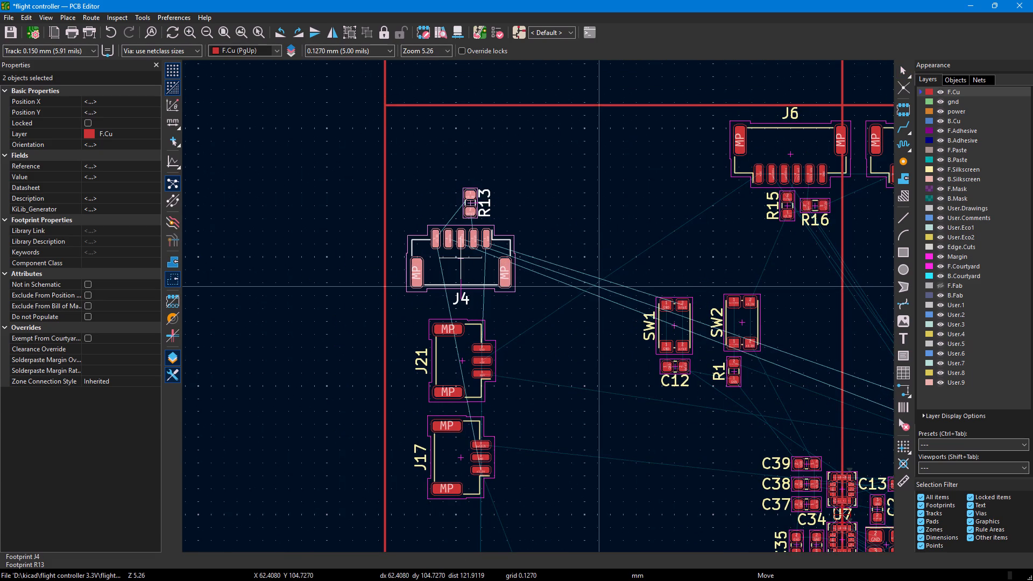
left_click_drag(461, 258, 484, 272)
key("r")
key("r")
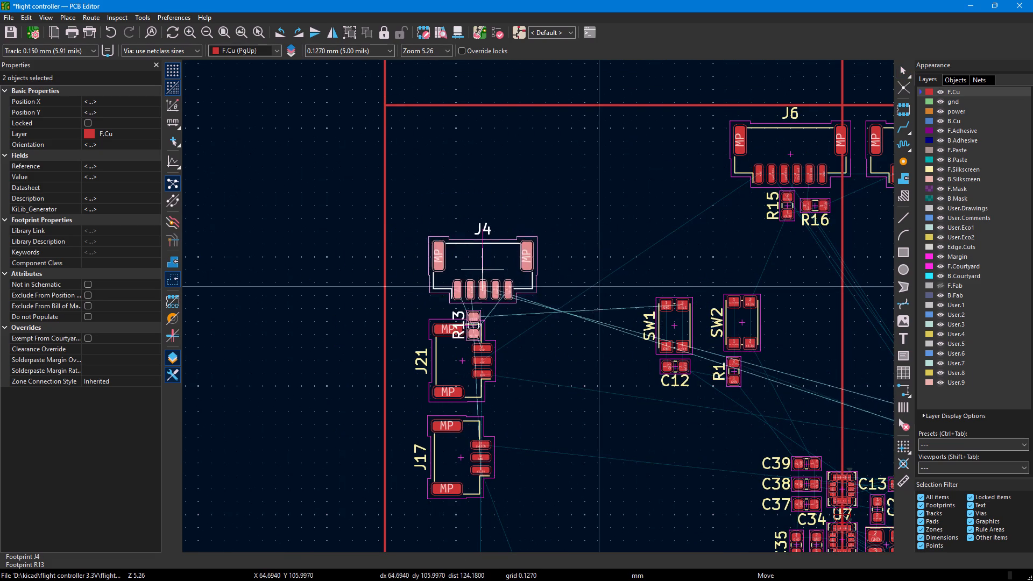
Move J4 and R13 inboard of the gap between J17 and J2, and rotate them by 90°.
left_click_drag(484, 272, 541, 392)
right_click_drag(598, 465, 592, 394)
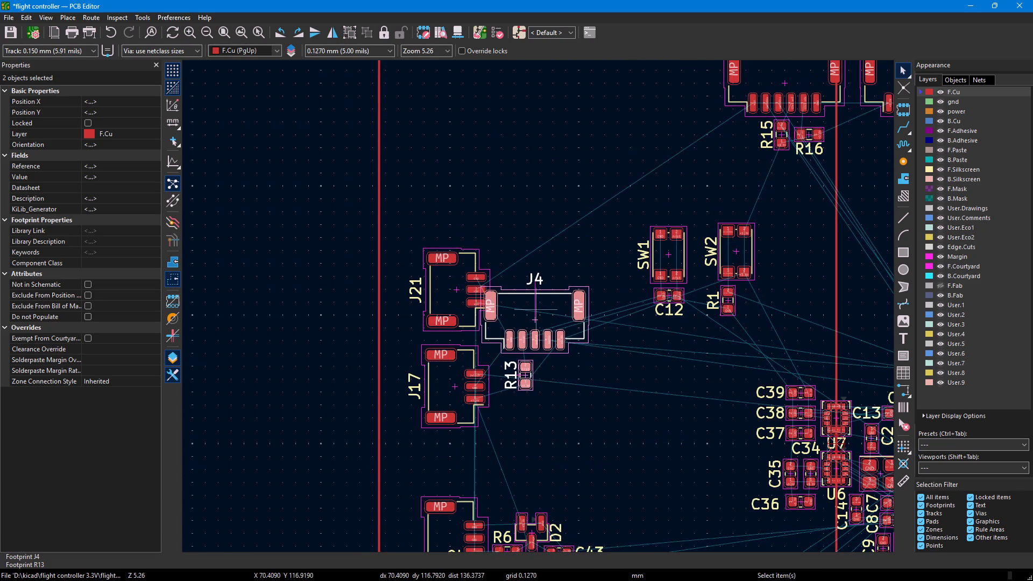
left_click_drag(540, 315, 548, 434)
key("r")
right_click_drag(643, 485, 618, 215)
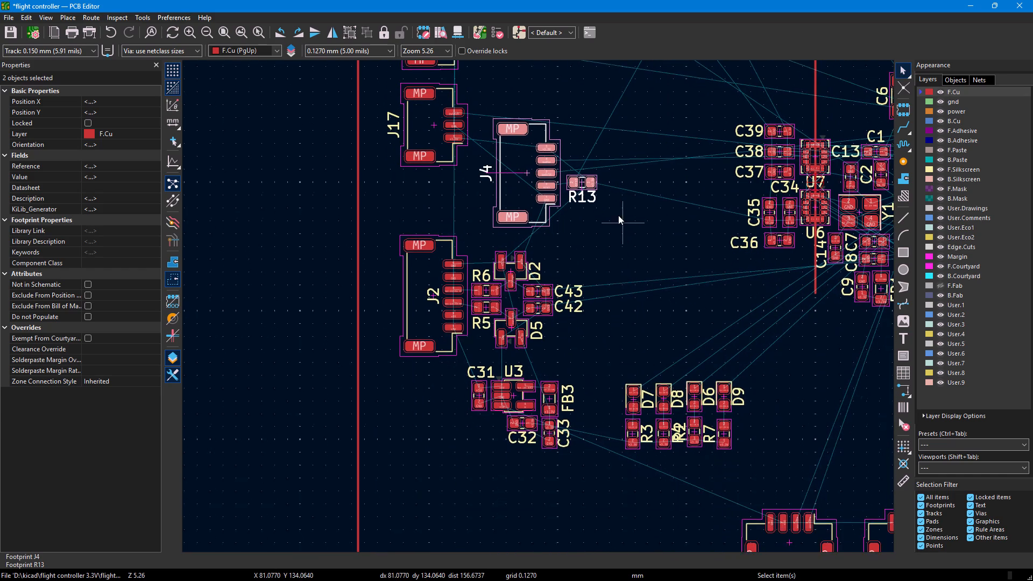
right_click_drag(618, 215, 596, 203)
Move J2 with R5, R6, D2, D5, C42 and C43 outside the board outline, below J20 and J18.
scroll(598, 225, "down", 2)
left_click_drag(431, 293, 490, 350)
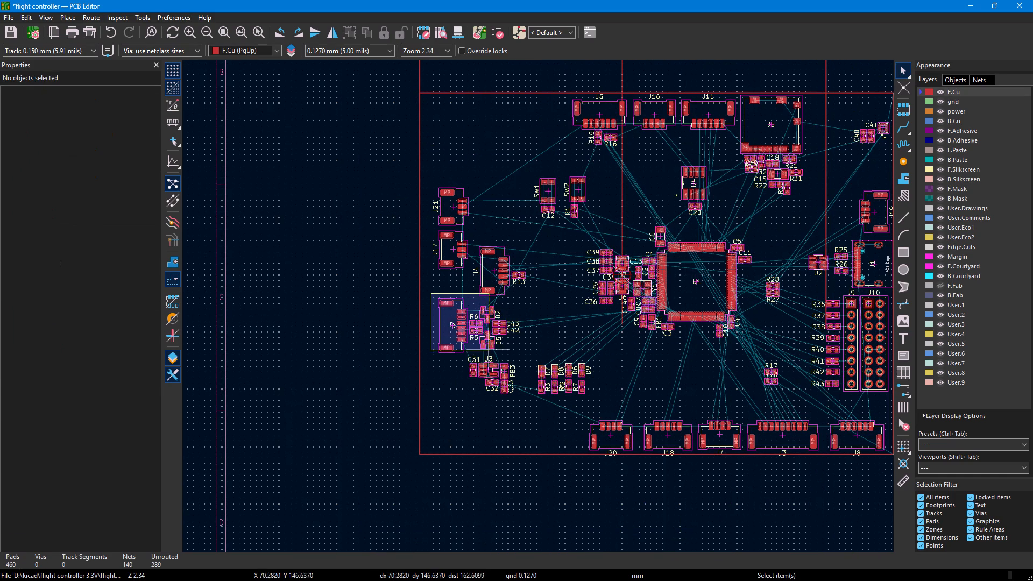
left_click_drag(490, 350, 522, 358)
left_click_drag(486, 325, 604, 351)
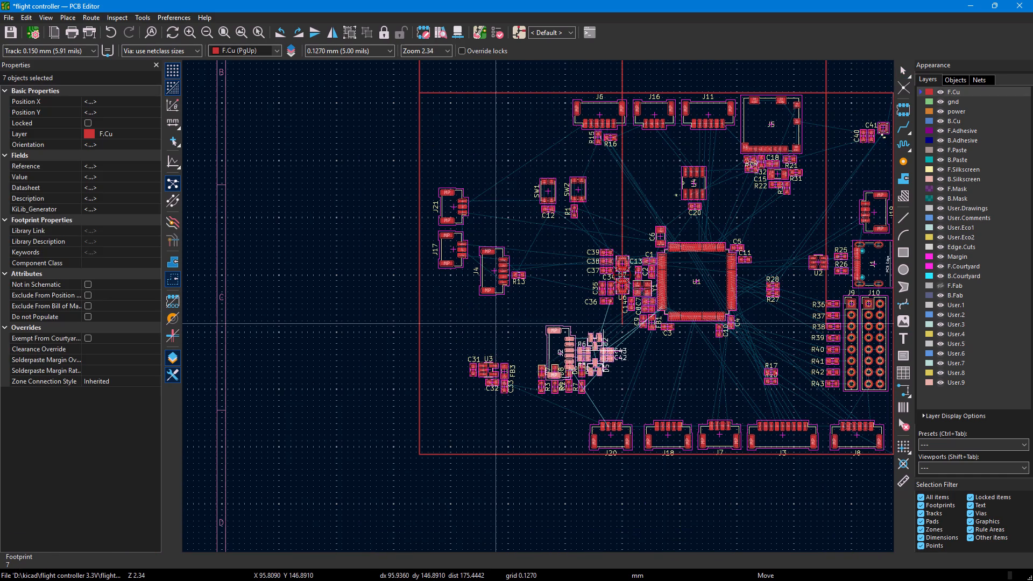
left_click_drag(604, 351, 625, 436)
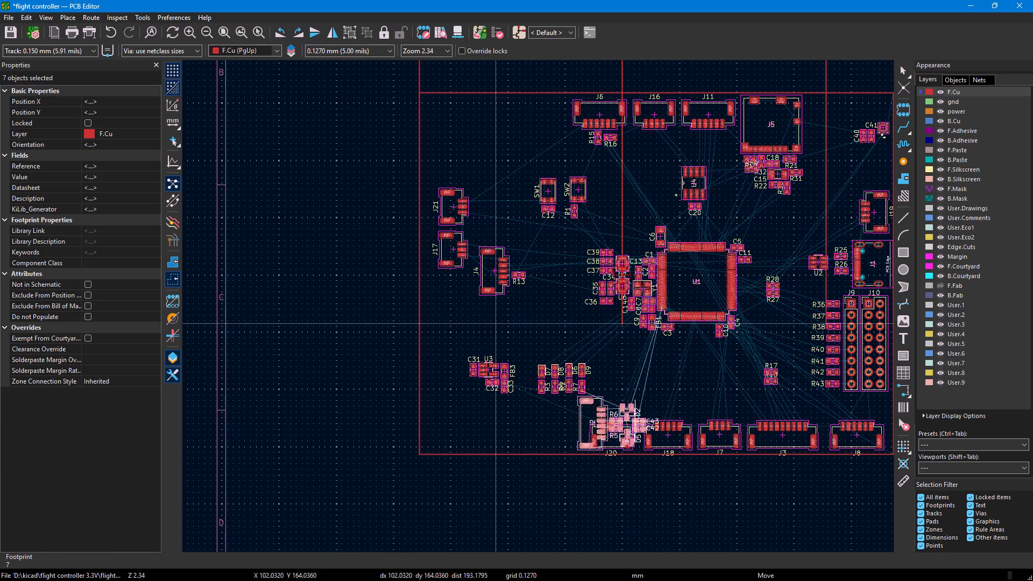
left_click_drag(625, 436, 613, 487)
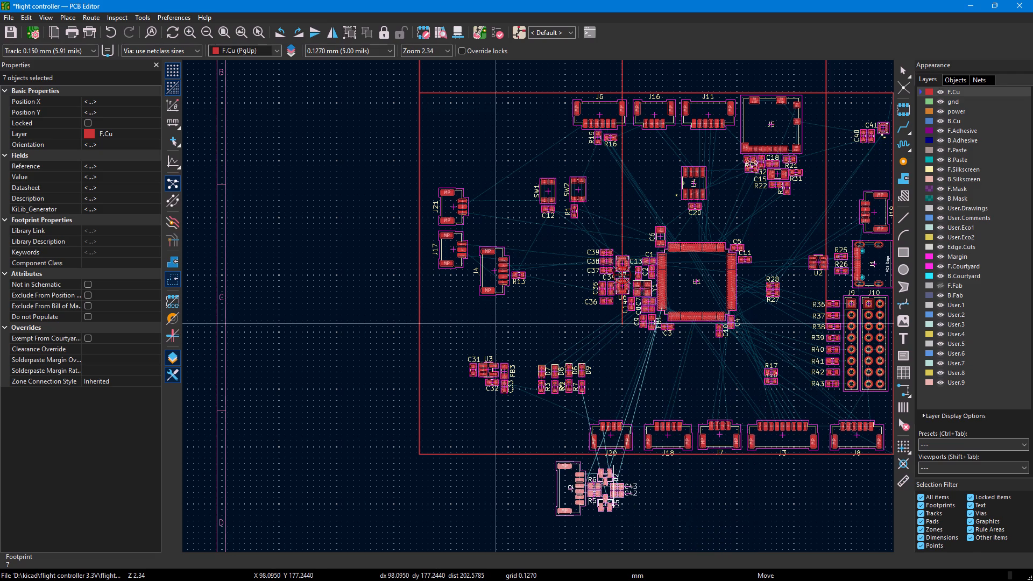
left_click_drag(613, 487, 661, 486)
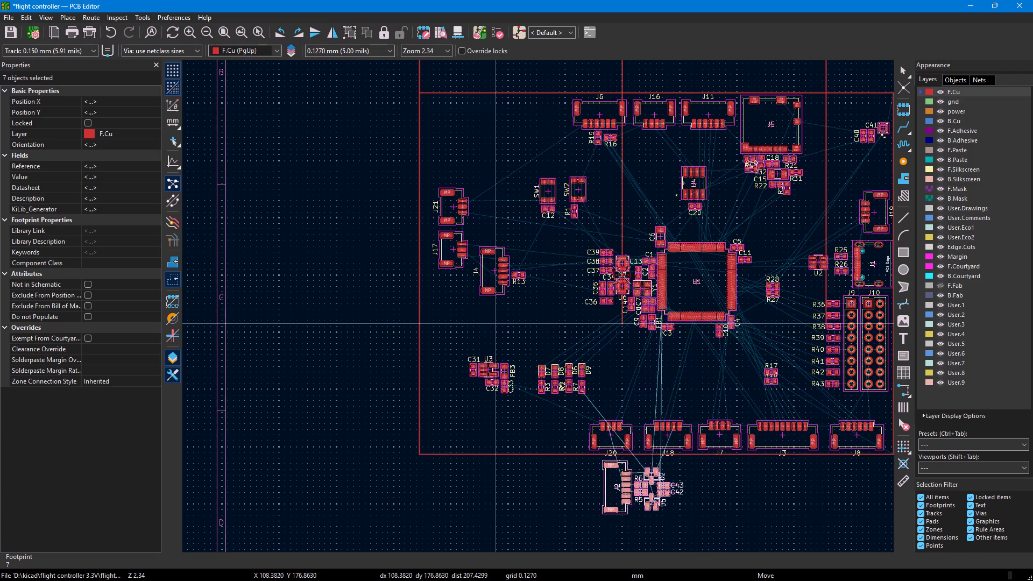
left_click_drag(661, 486, 665, 490)
right_click_drag(759, 487, 524, 493)
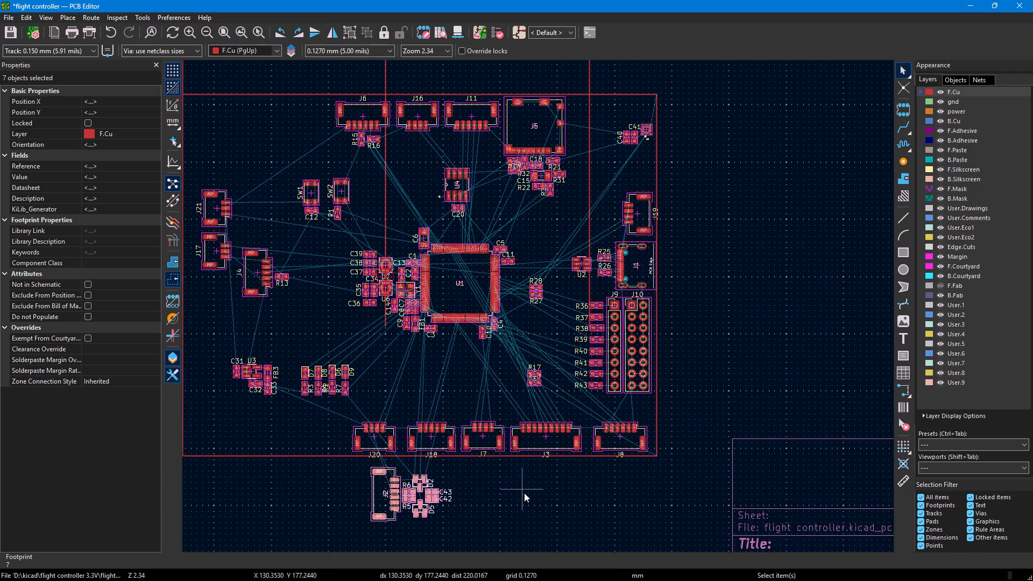
right_click_drag(524, 493, 604, 497)
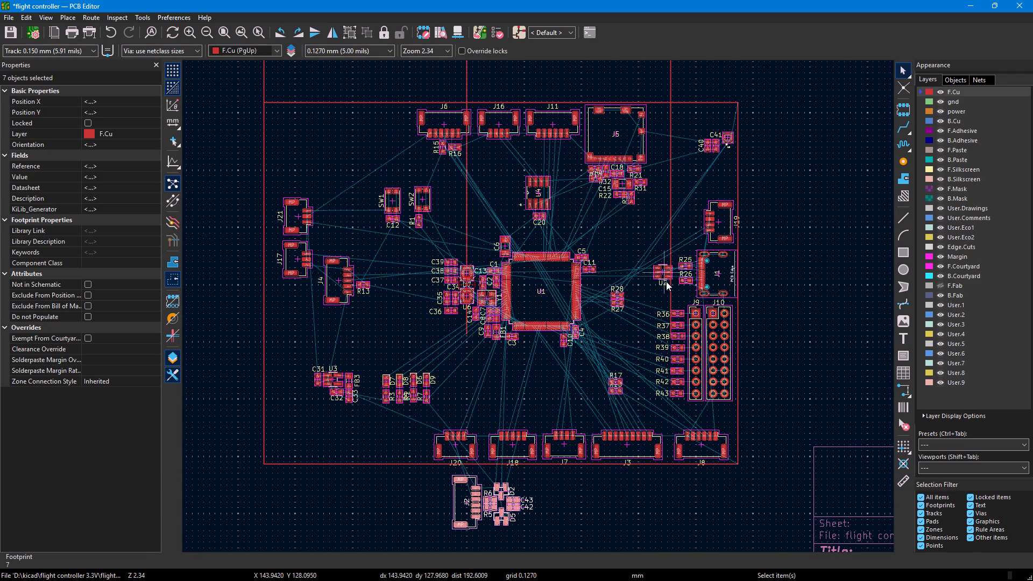
Move resistors R17 and R18 together closer to U1, just below C10.
scroll(687, 346, "up", 2)
scroll(539, 307, "down", 1)
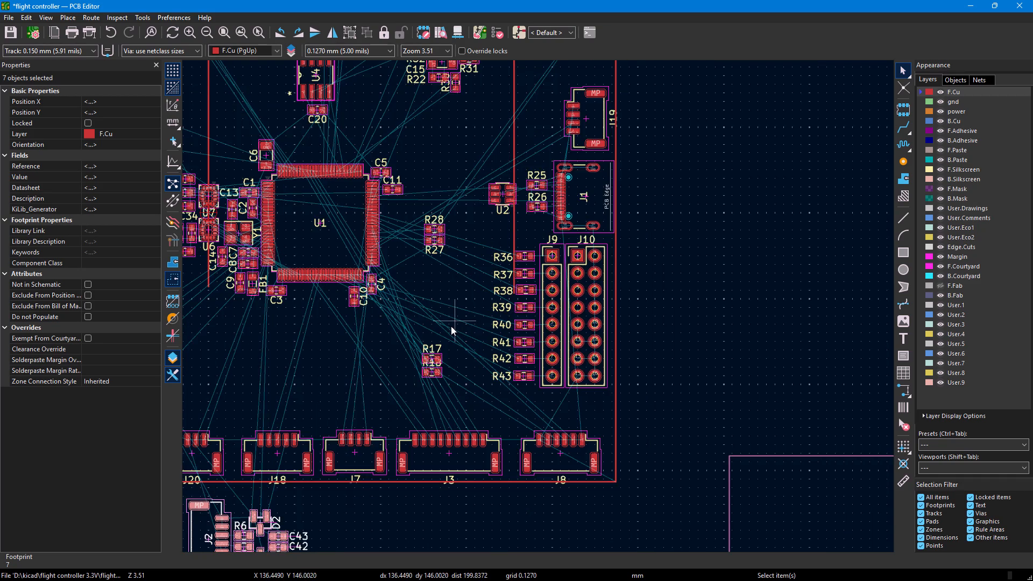
scroll(451, 325, "up", 1)
right_click_drag(540, 304, 609, 268)
left_click_drag(513, 280, 617, 360)
left_click_drag(582, 312, 558, 325)
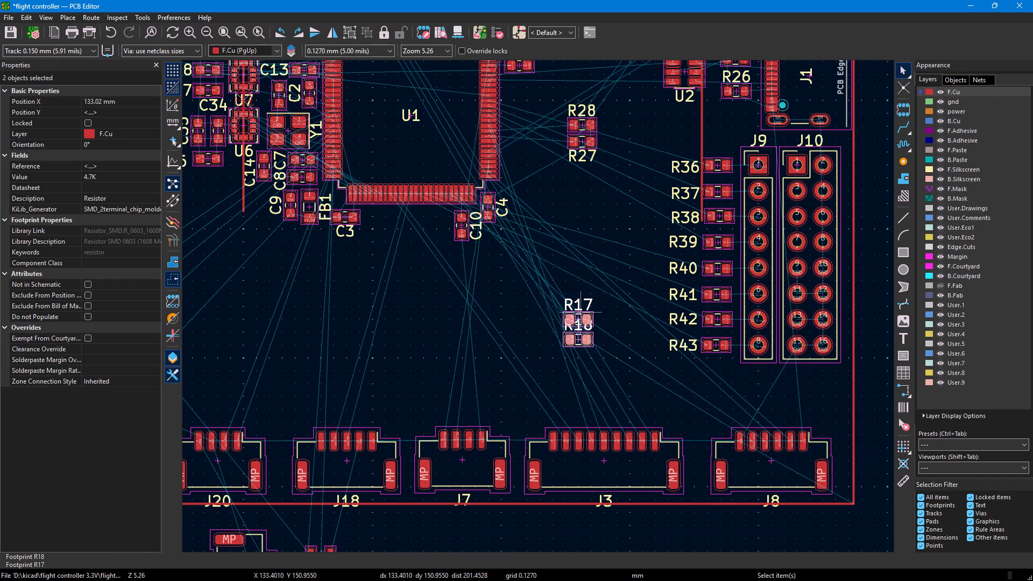
left_click_drag(558, 325, 441, 277)
Move resistors R27 and R28 together closer to U1's pads on the side facing J1.
right_click_drag(599, 257, 442, 358)
left_click_drag(487, 232, 530, 294)
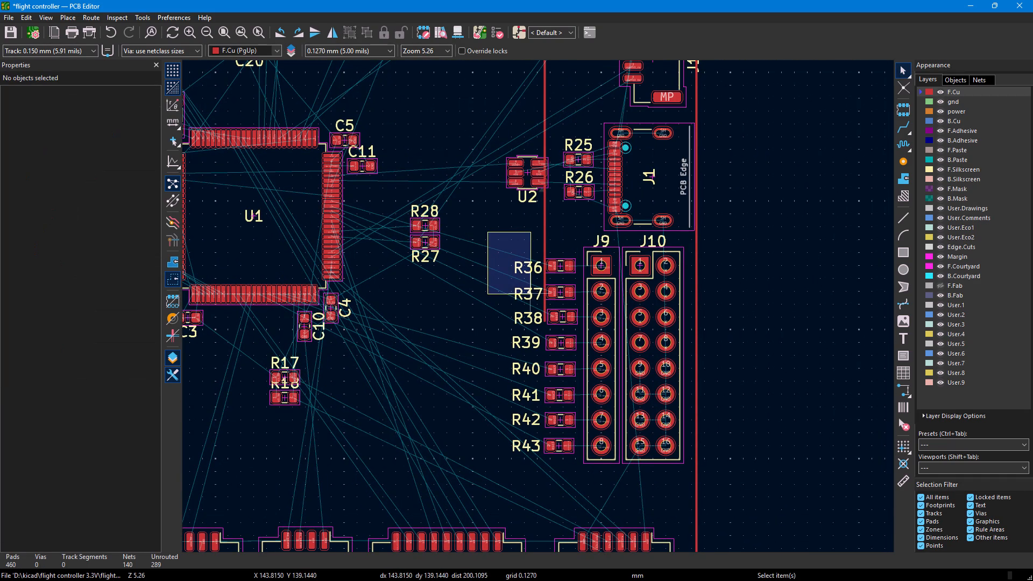
left_click_drag(530, 294, 519, 276)
left_click_drag(386, 189, 478, 306)
left_click_drag(428, 227, 401, 223)
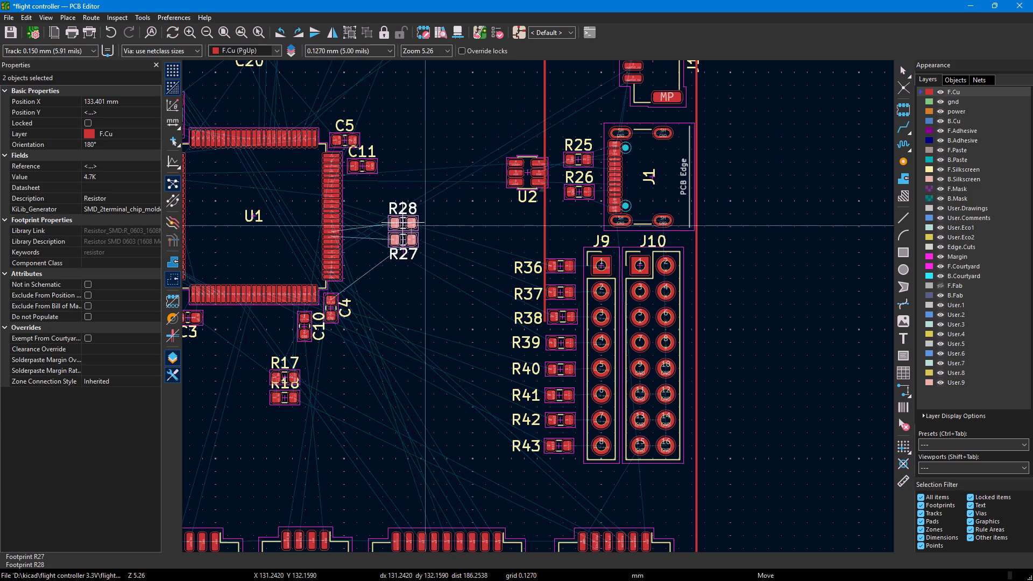
left_click_drag(401, 223, 384, 226)
right_click_drag(455, 175, 443, 448)
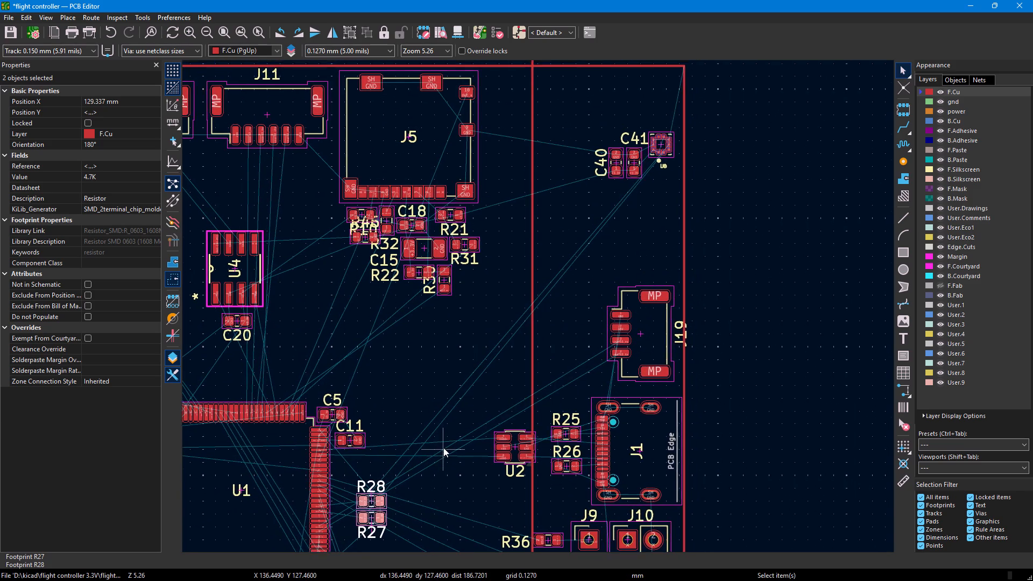
Move J9, J10 and resistors R36 to R43 together inboard from the right board edge, closer to U1 and above J3.
right_click_drag(443, 448, 484, 181)
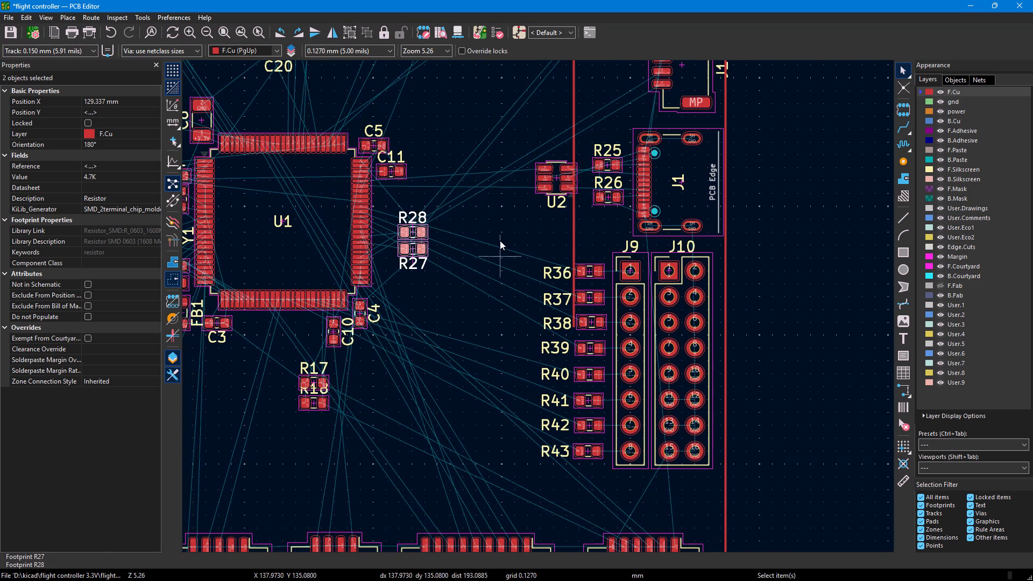
left_click_drag(500, 238, 712, 484)
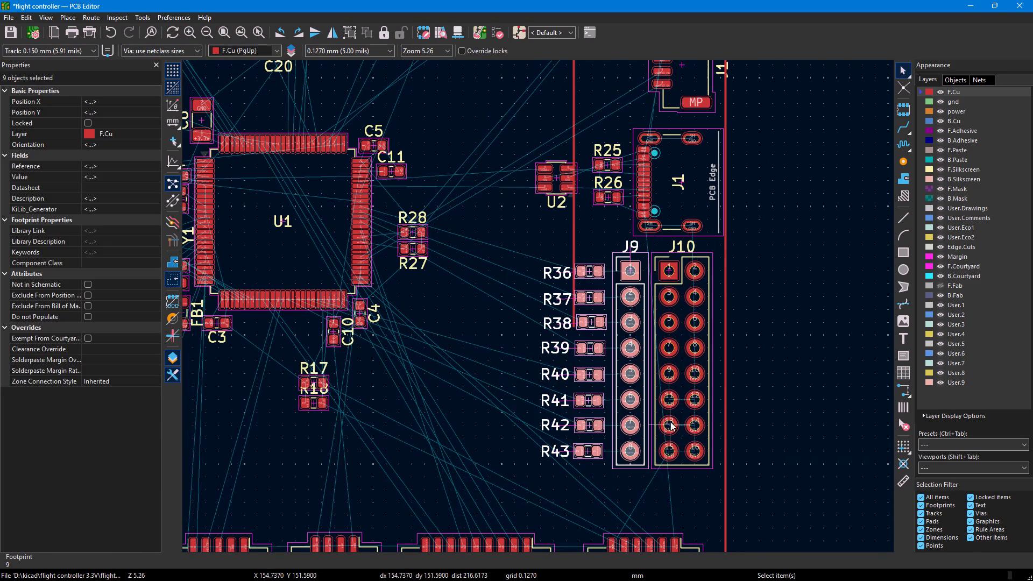
left_click_drag(530, 236, 716, 499)
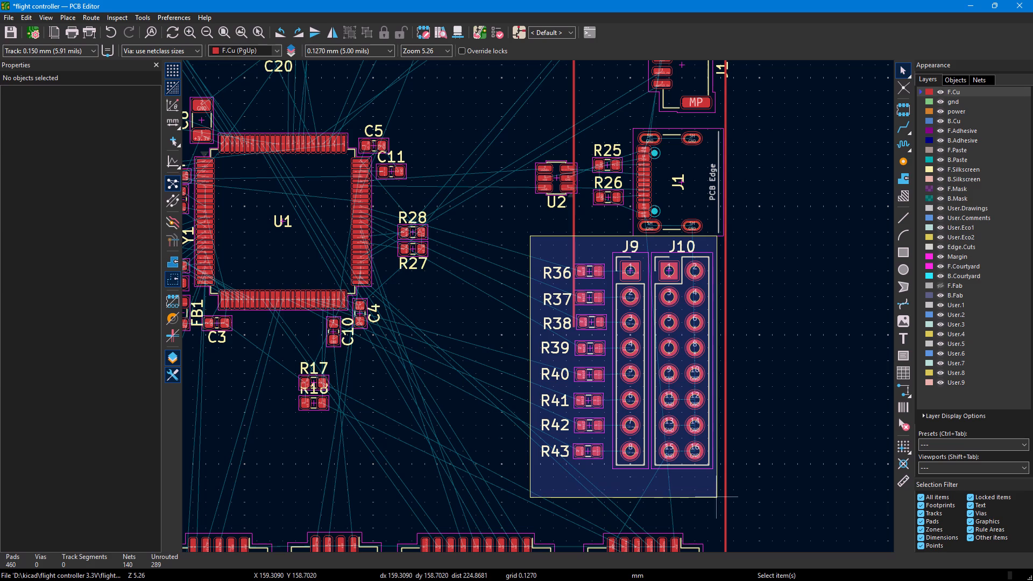
left_click_drag(716, 499, 716, 498)
left_click_drag(683, 387, 555, 407)
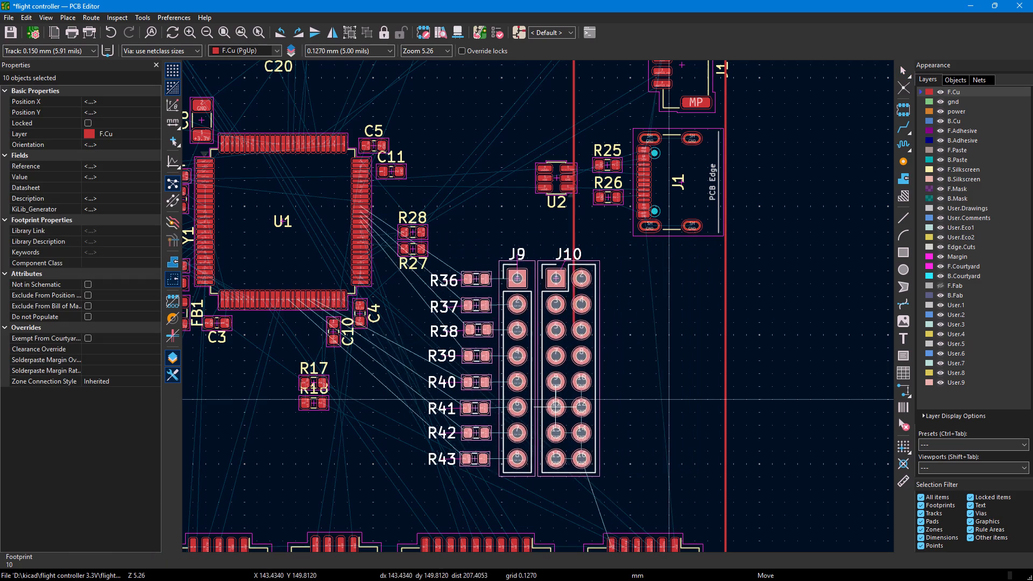
left_click_drag(555, 407, 527, 440)
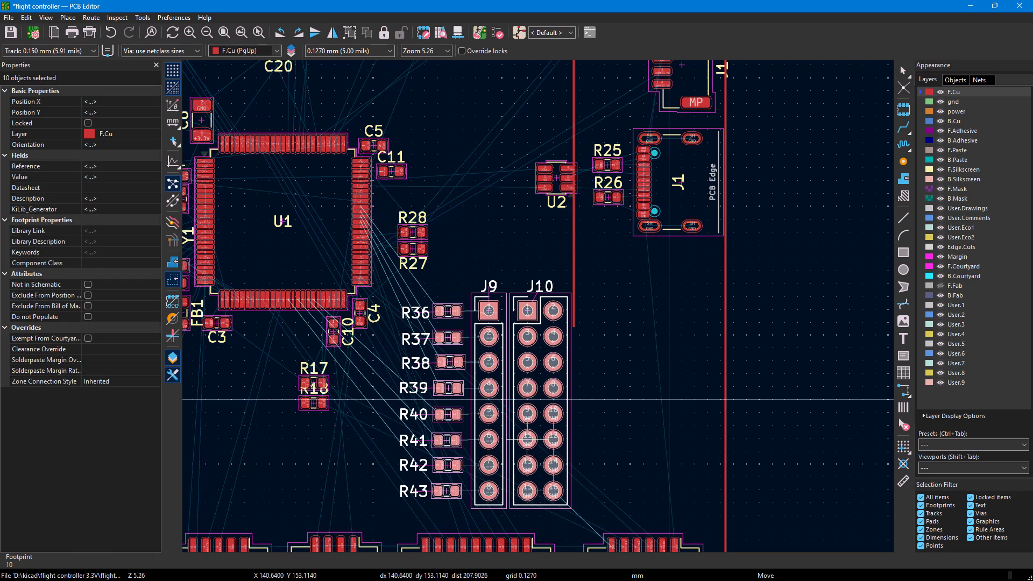
left_click_drag(527, 440, 524, 441)
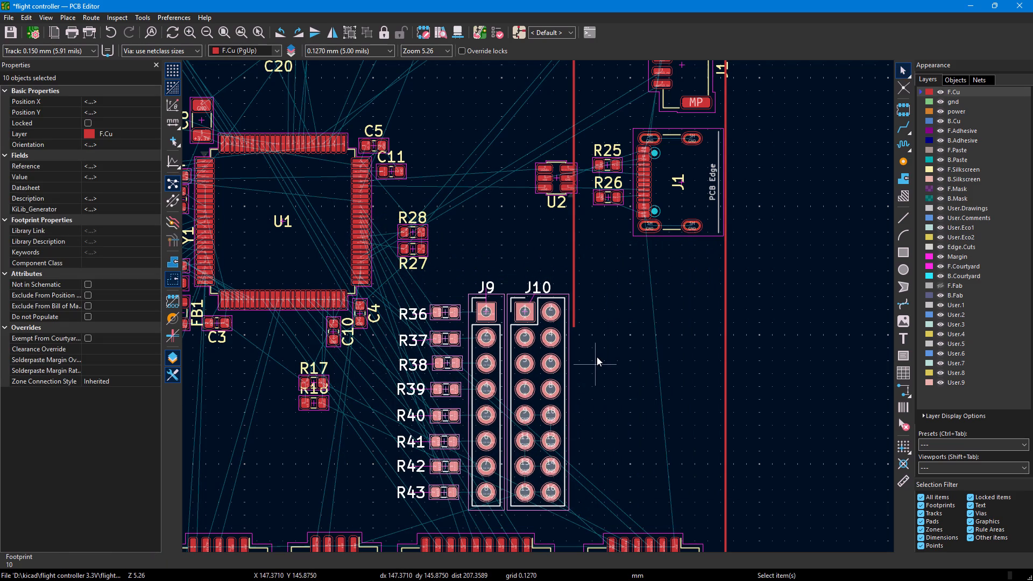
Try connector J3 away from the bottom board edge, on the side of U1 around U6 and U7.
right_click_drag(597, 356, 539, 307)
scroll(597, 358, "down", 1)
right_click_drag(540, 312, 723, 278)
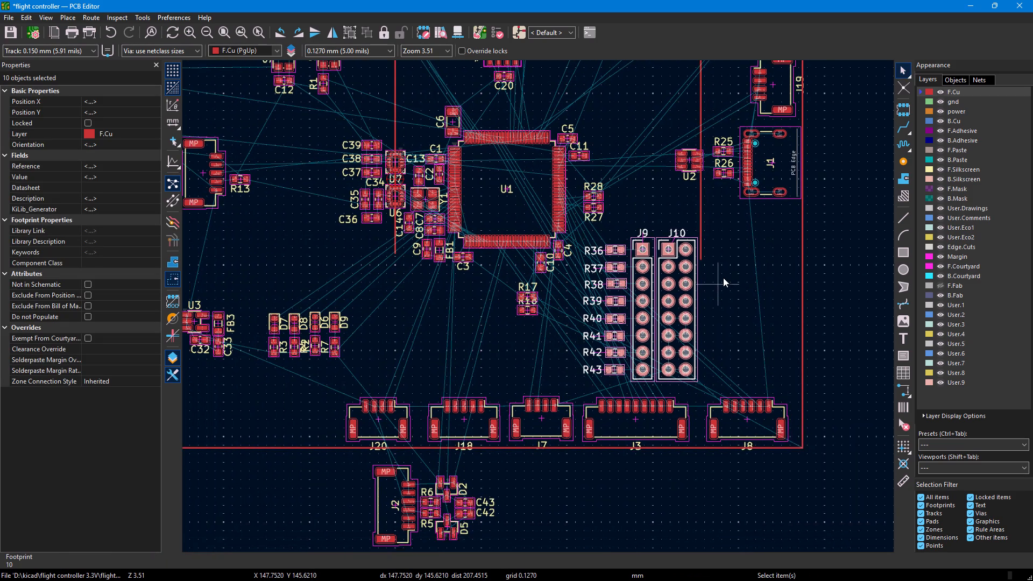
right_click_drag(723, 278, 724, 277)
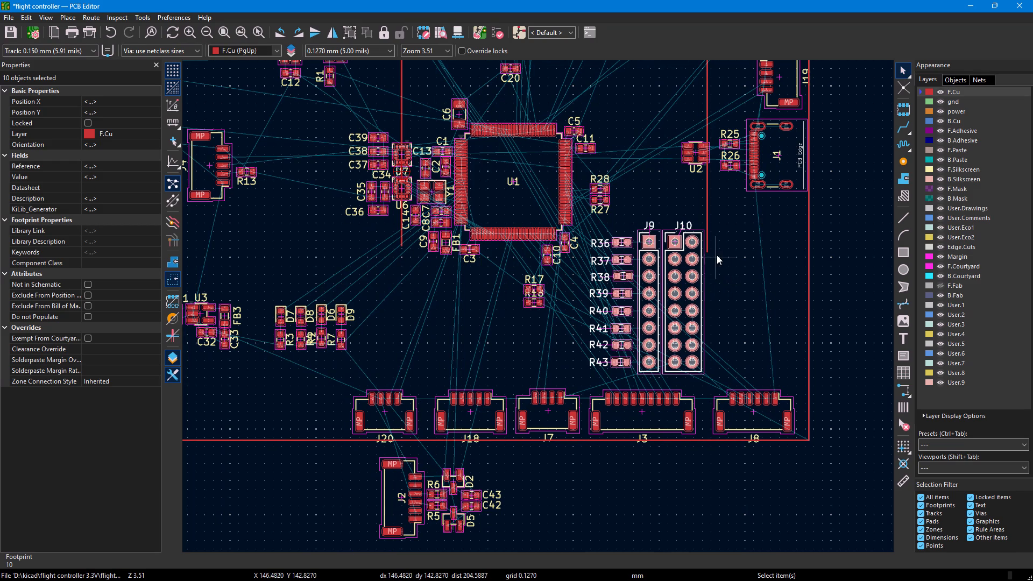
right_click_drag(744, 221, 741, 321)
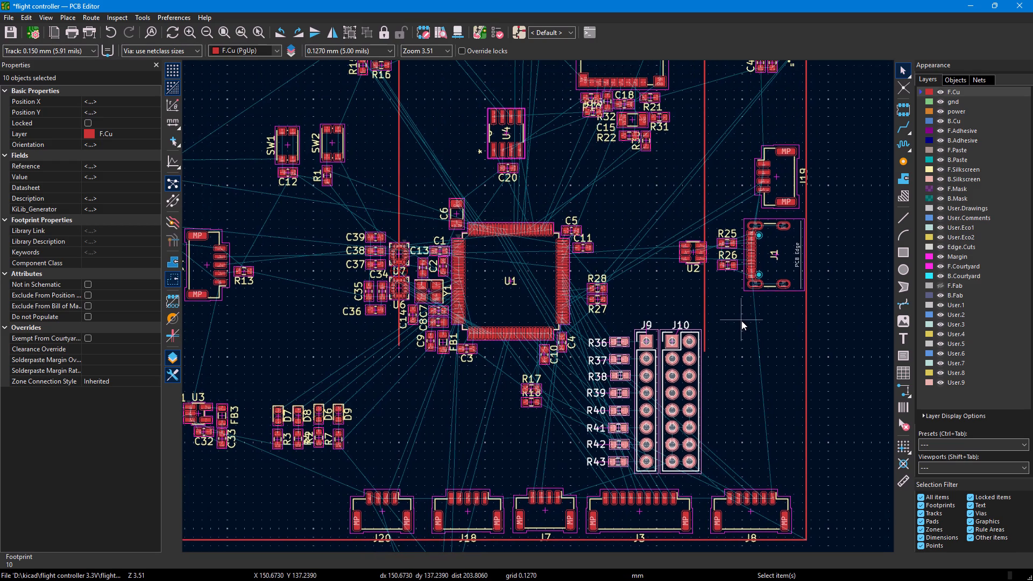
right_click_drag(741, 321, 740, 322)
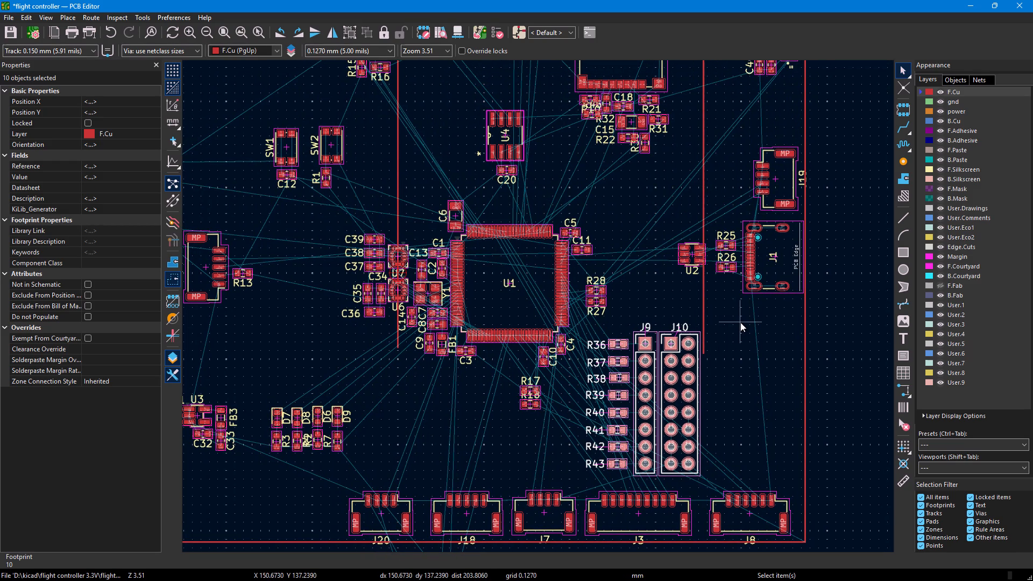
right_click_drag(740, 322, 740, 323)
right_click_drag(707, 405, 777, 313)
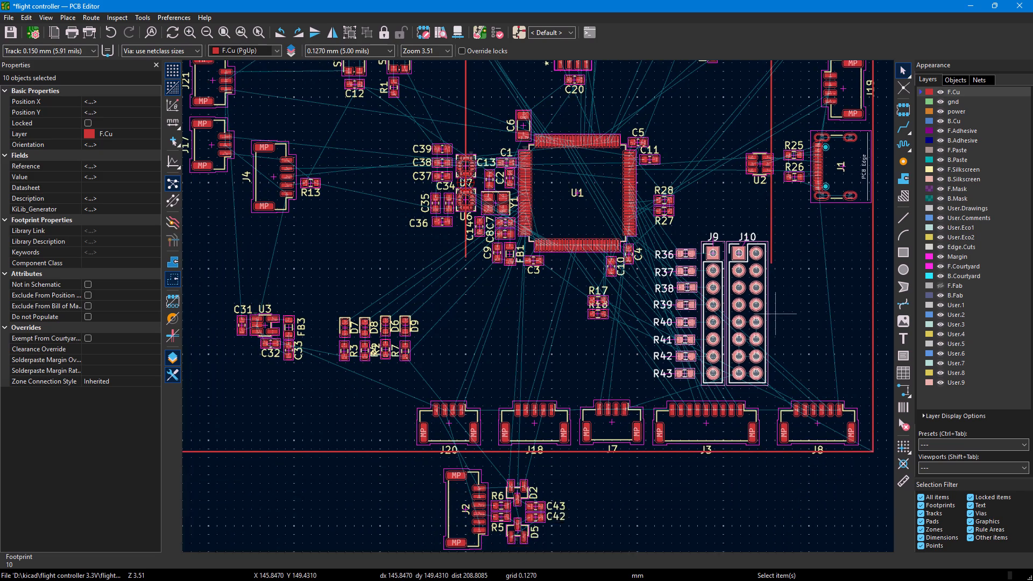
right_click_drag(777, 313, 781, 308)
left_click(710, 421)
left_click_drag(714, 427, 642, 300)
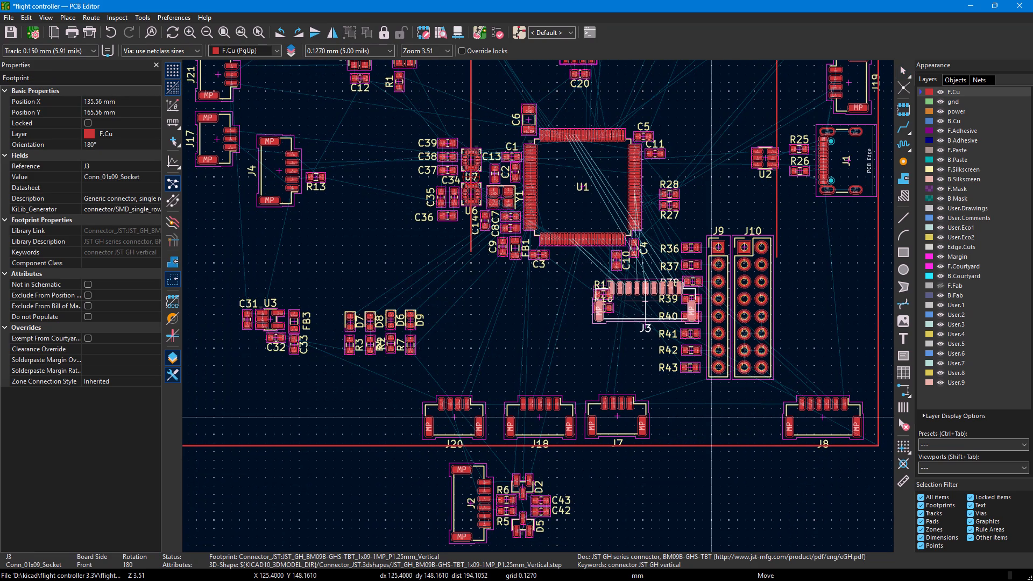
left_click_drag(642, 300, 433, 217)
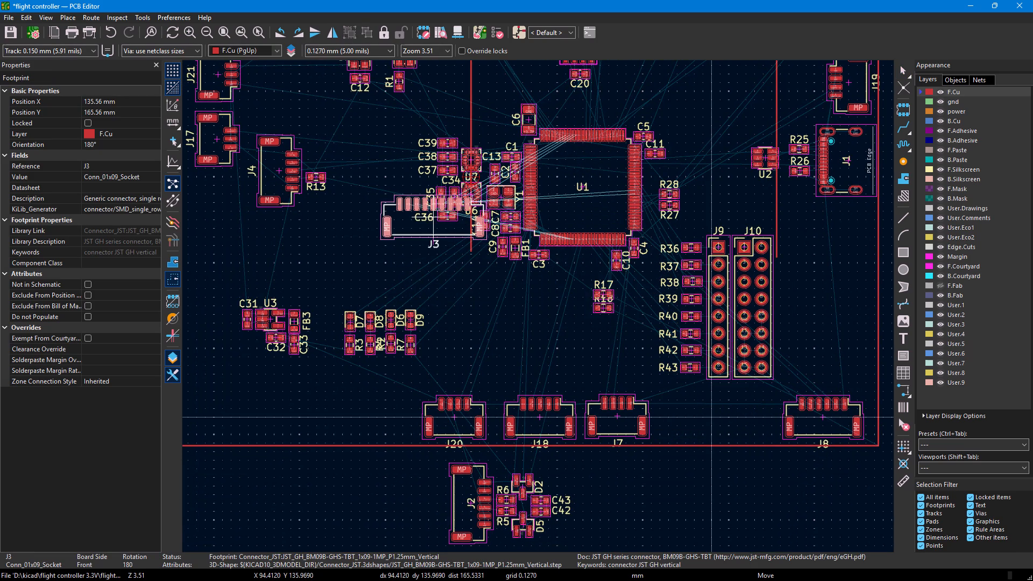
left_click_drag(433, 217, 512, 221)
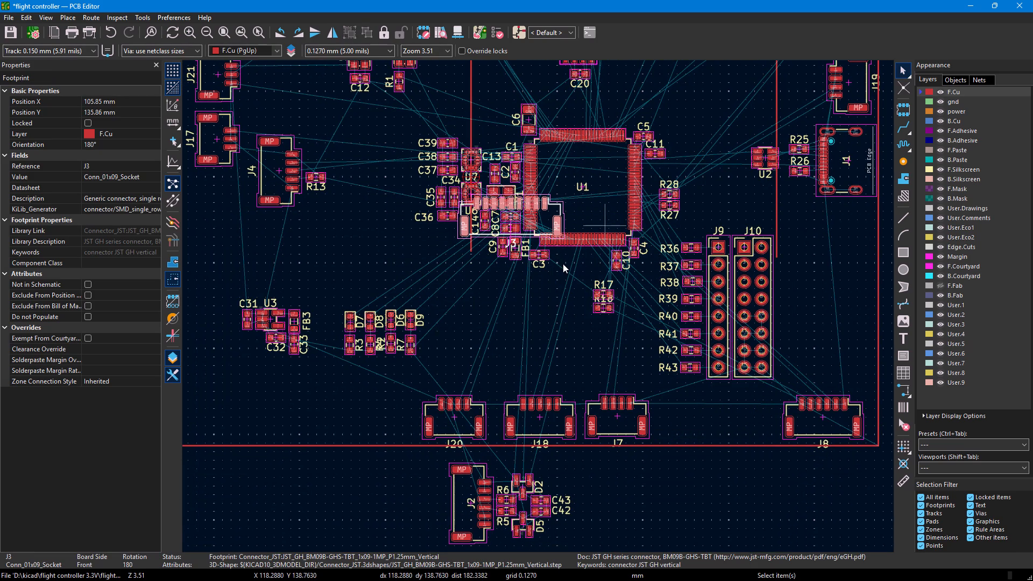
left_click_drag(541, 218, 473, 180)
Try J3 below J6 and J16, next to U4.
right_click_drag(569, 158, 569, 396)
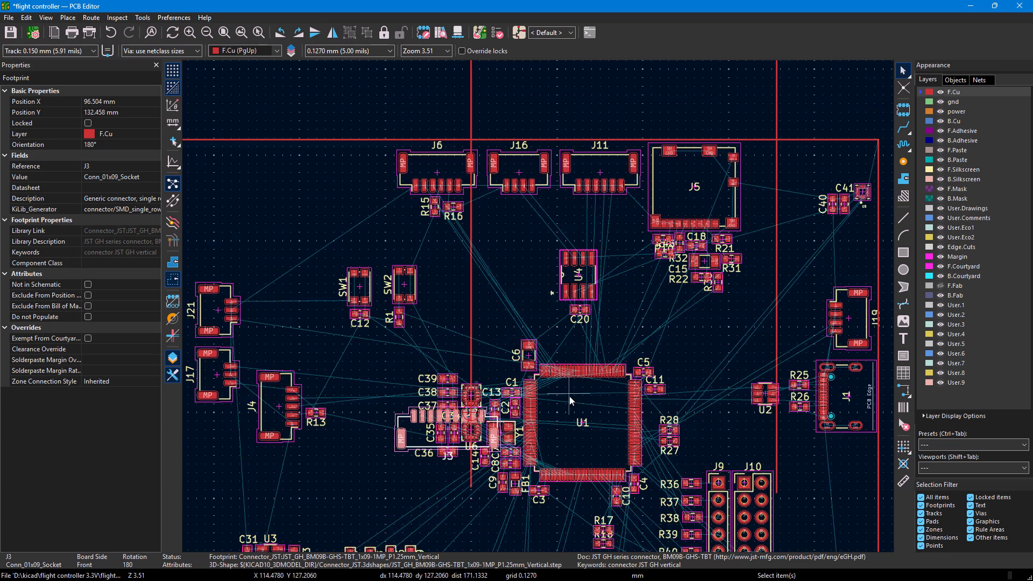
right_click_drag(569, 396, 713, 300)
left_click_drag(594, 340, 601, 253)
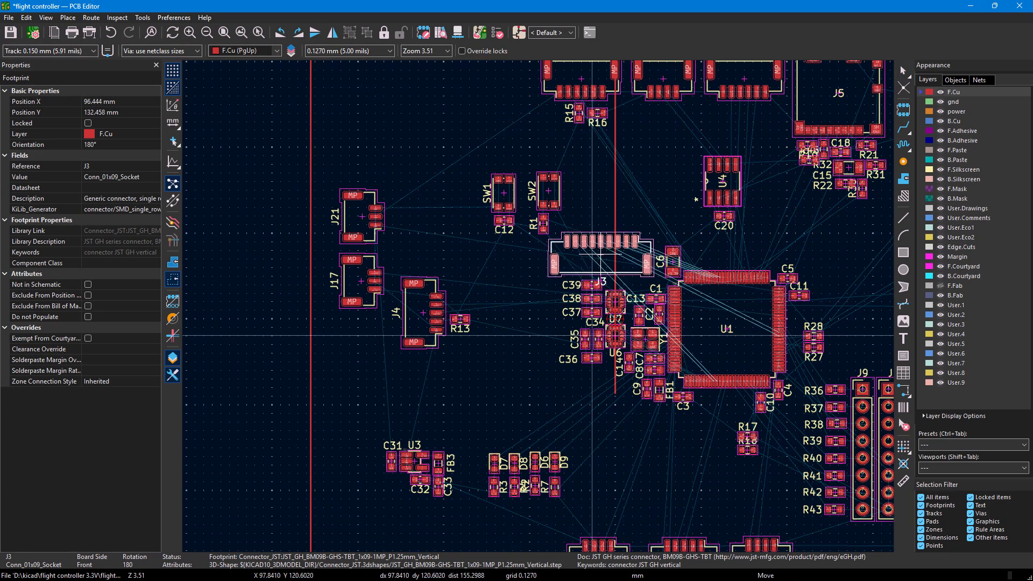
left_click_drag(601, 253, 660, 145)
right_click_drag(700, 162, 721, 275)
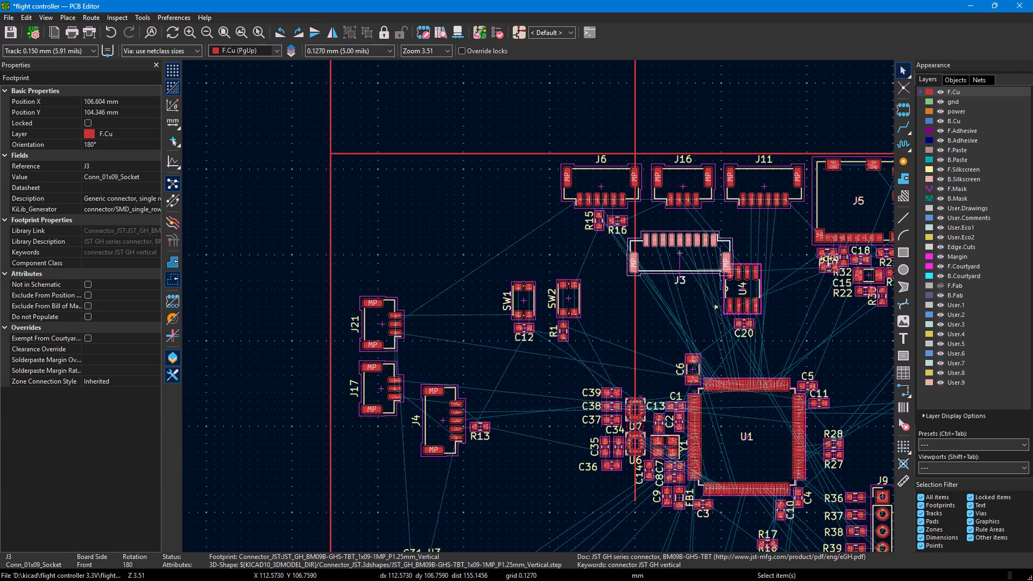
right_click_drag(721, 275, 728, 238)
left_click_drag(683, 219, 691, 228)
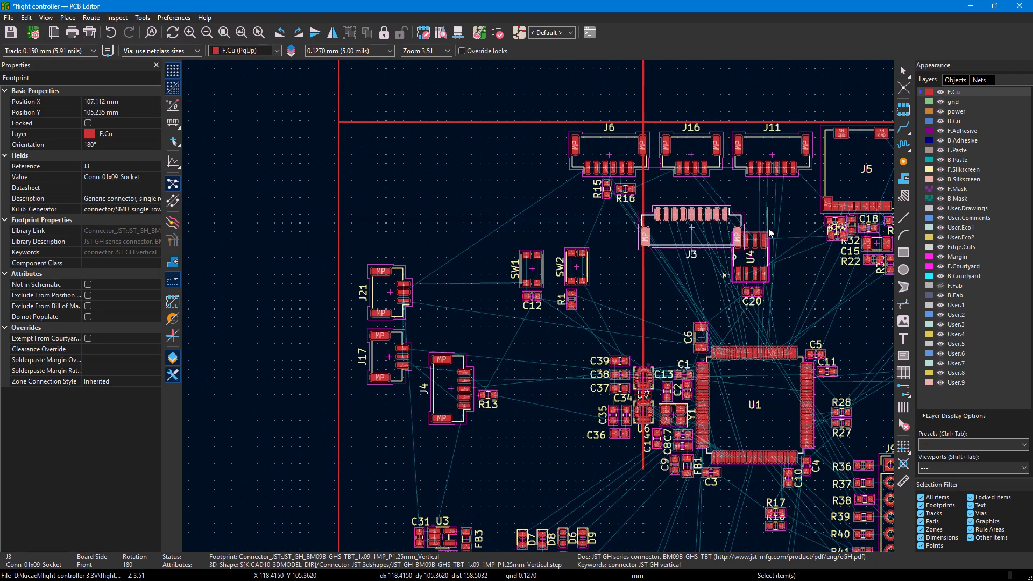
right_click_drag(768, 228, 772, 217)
Move J3 to the left board edge above J21 and rotate it to an orientation of 90°.
left_click_drag(703, 218, 409, 192)
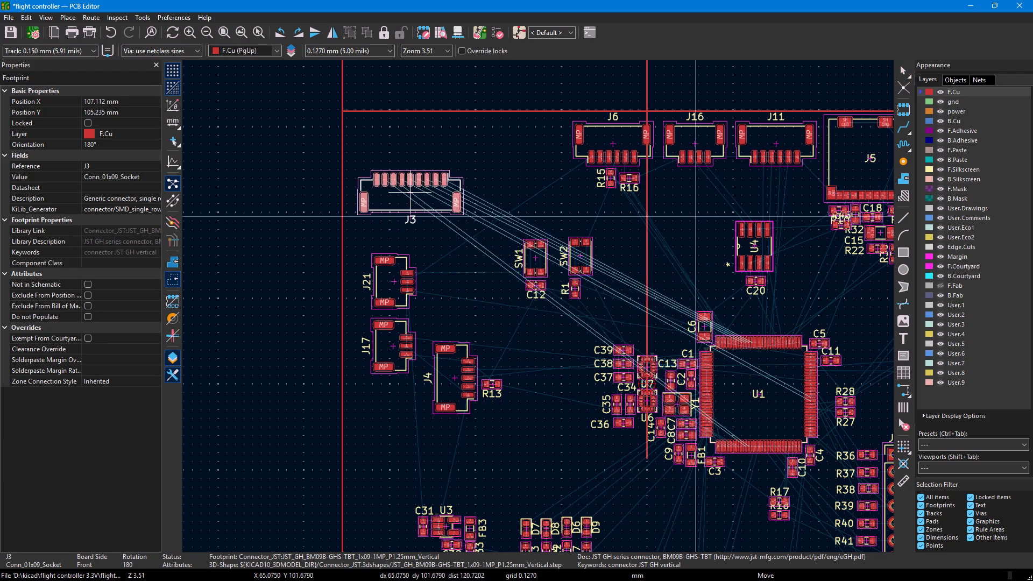
left_click_drag(409, 192, 386, 193)
key("r")
type("RR")
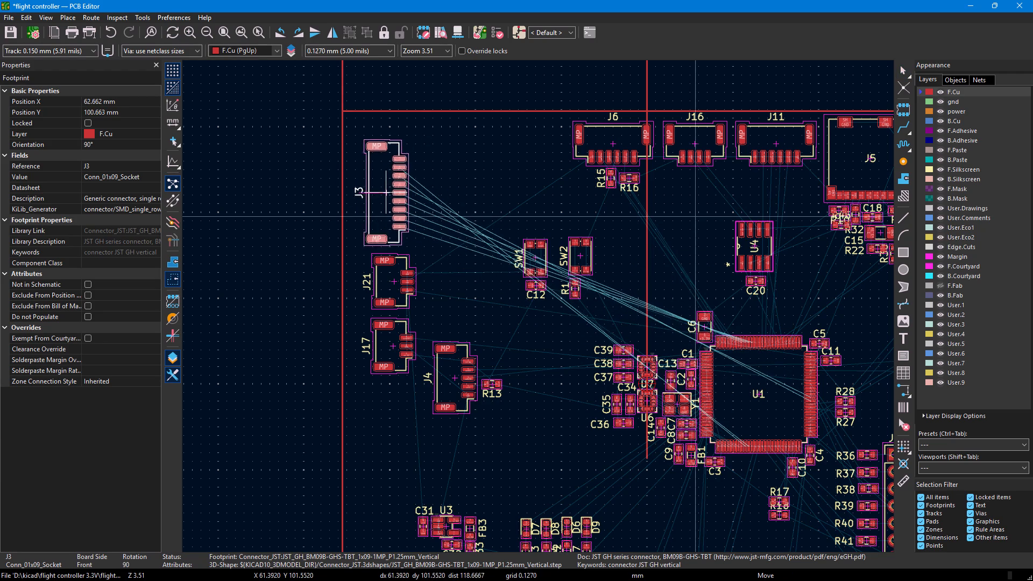
left_click_drag(386, 193, 398, 214)
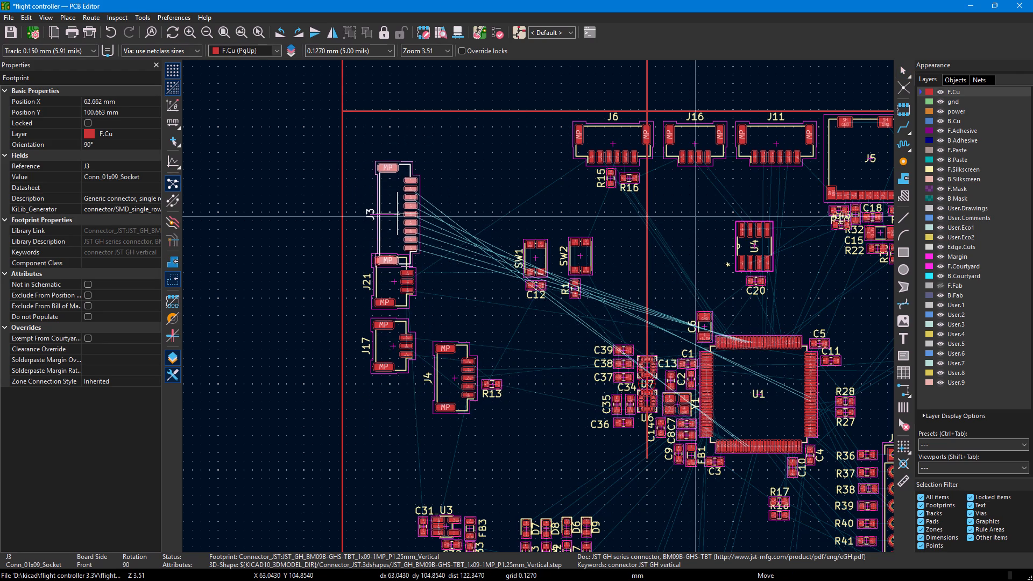
left_click_drag(398, 214, 393, 192)
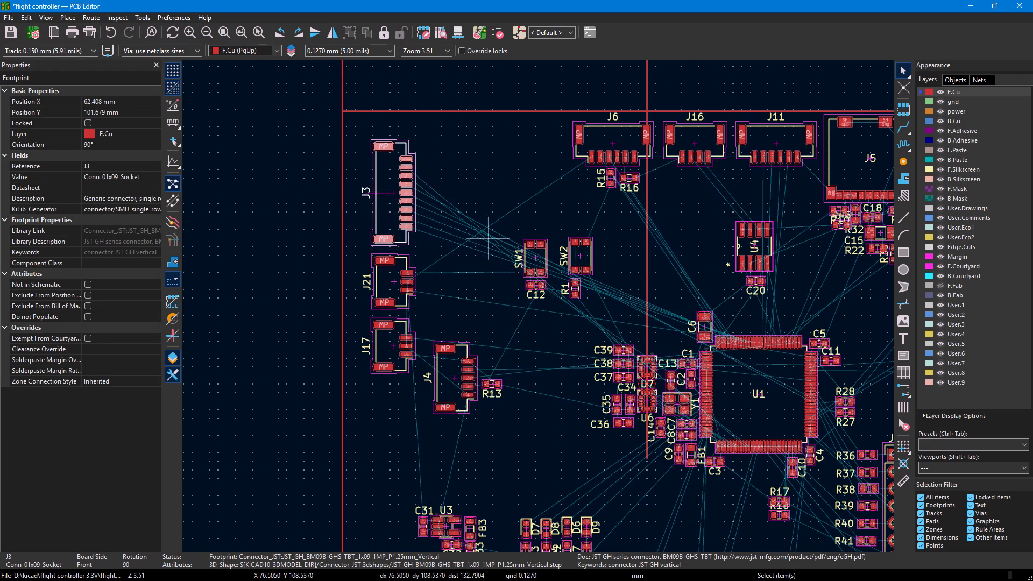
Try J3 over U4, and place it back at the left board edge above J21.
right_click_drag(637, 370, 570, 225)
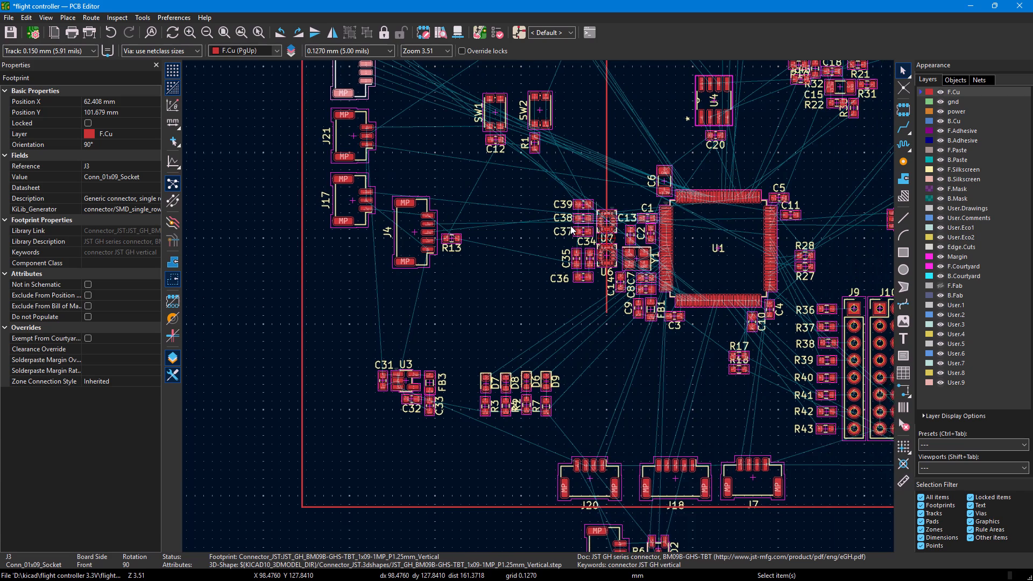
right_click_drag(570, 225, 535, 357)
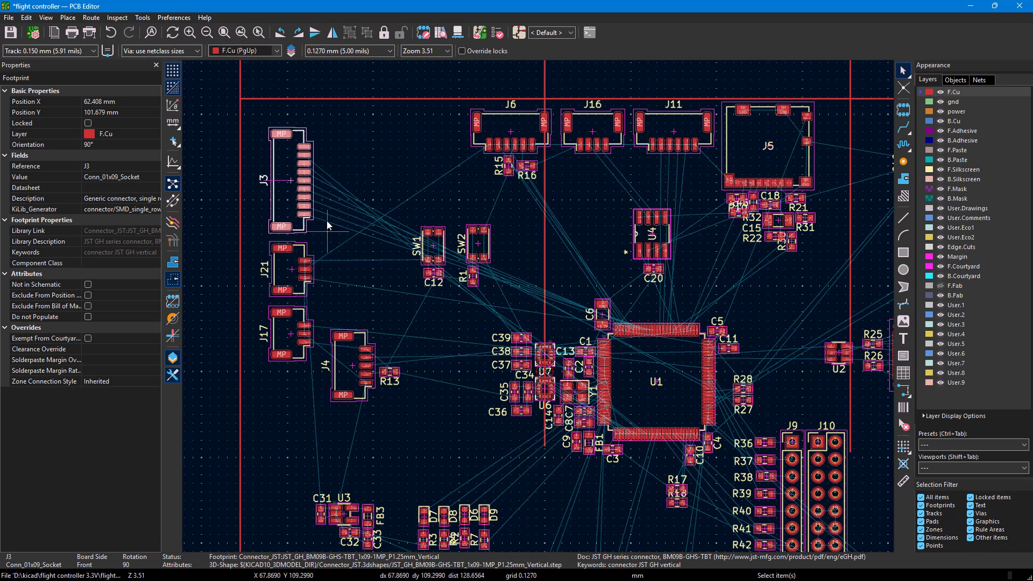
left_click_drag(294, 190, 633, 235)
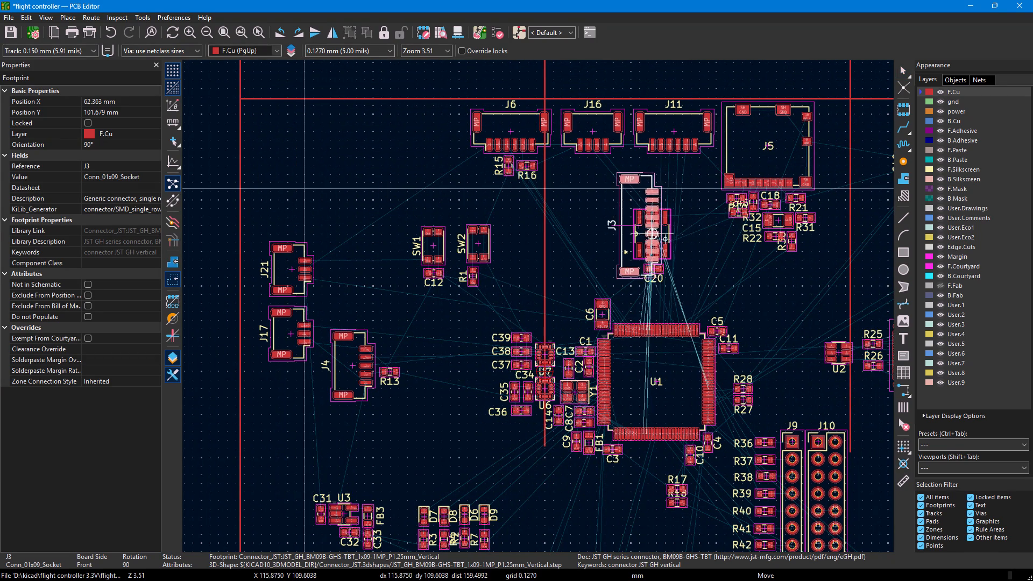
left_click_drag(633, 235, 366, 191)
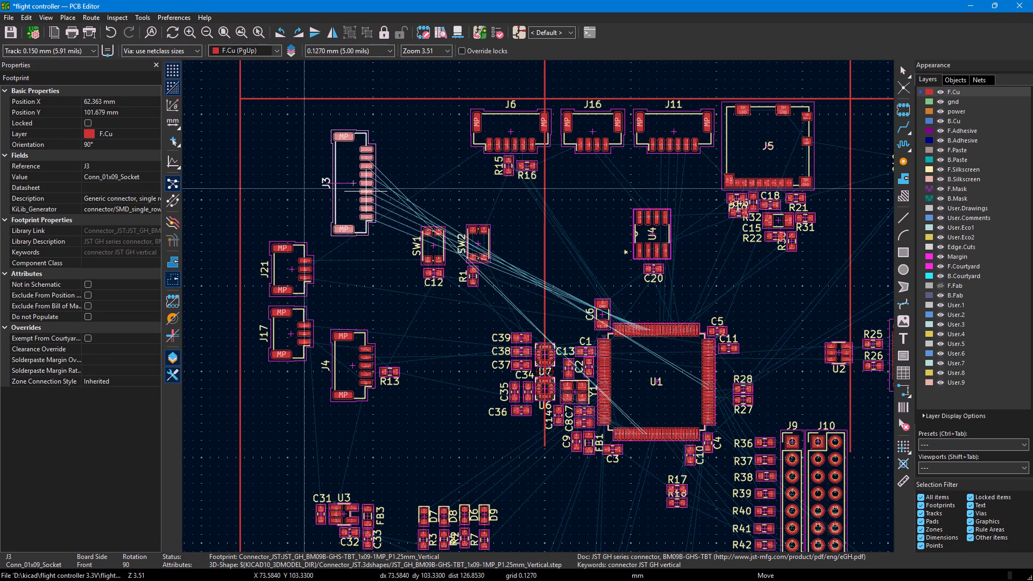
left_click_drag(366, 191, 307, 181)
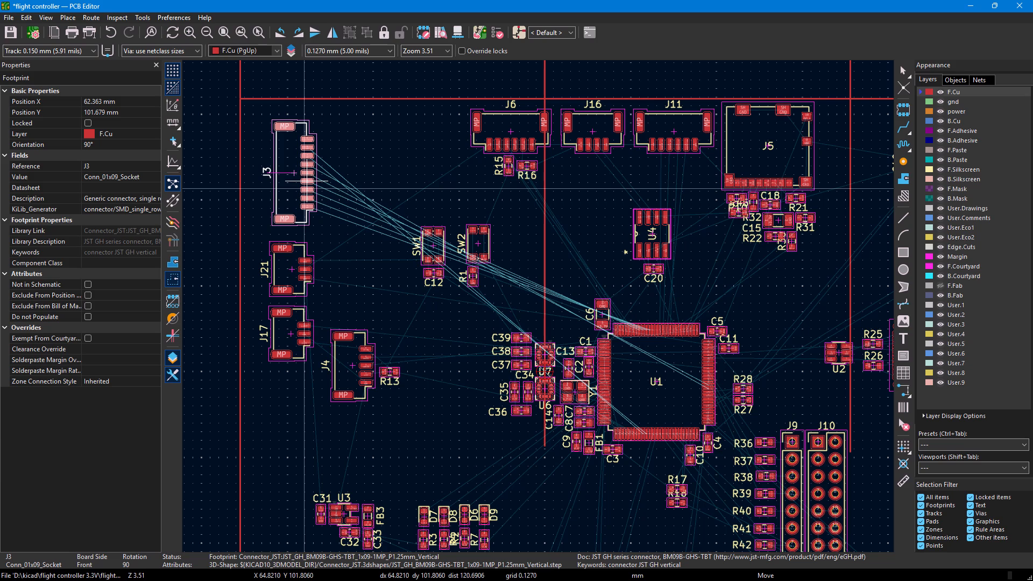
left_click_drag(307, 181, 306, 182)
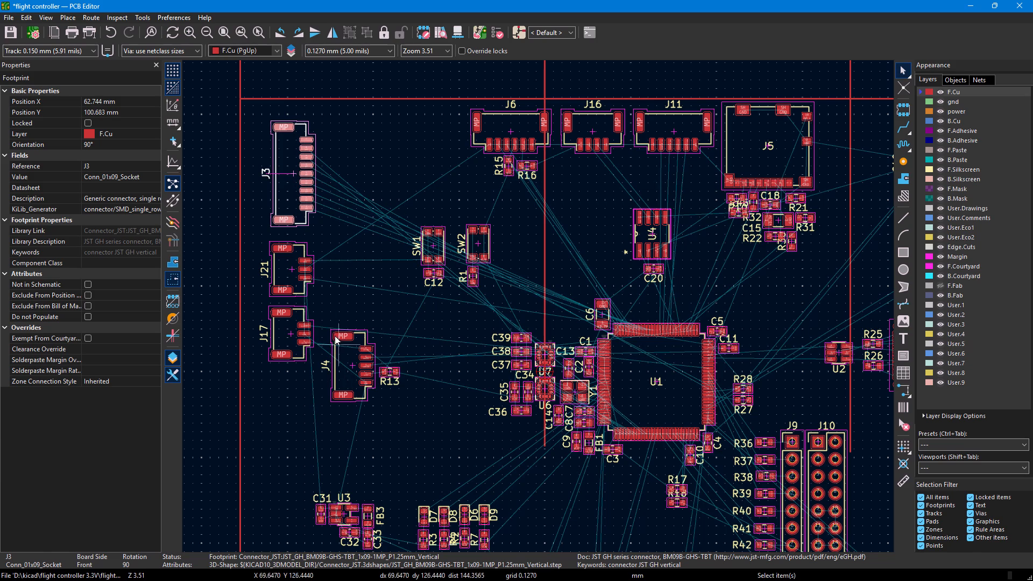
Move J4 and R13 together up beside SW1, inboard of the gap between J3 and J21.
left_click_drag(327, 314, 419, 423)
left_click_drag(351, 369, 360, 405)
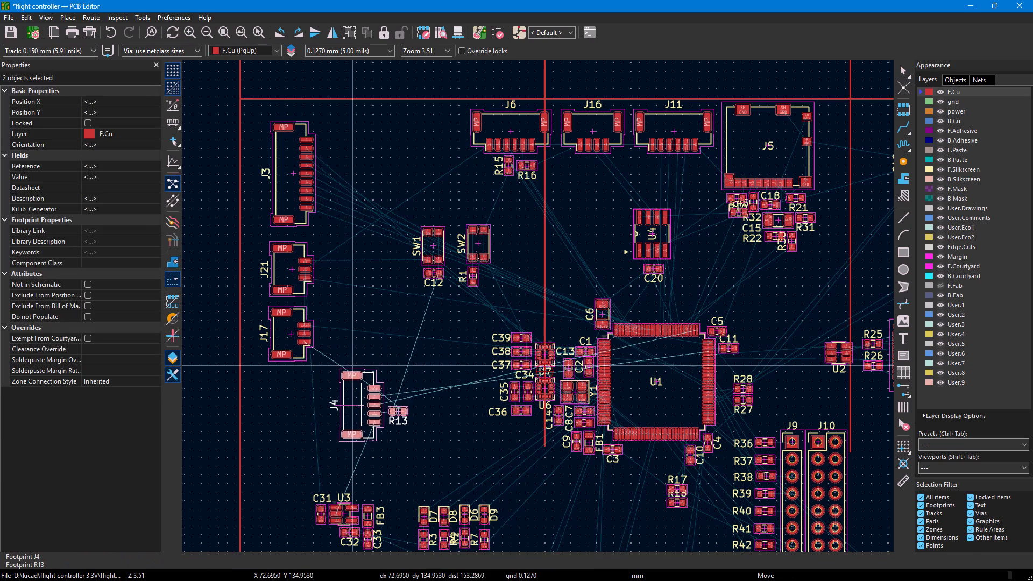
left_click_drag(360, 405, 365, 257)
Move J21 and J17 together down along the left board edge toward U3, leaving room below J3.
left_click_drag(254, 238, 320, 389)
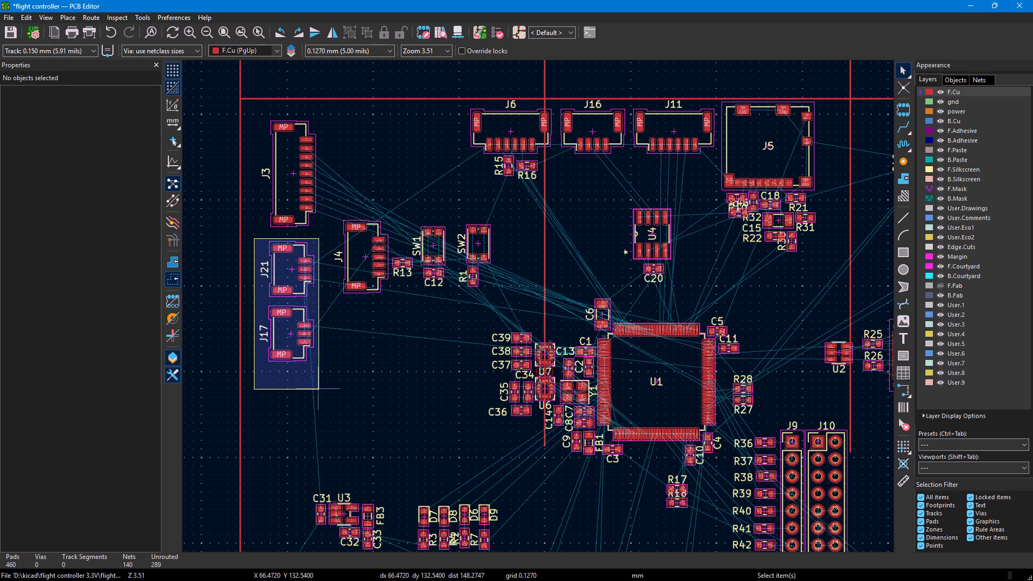
left_click_drag(320, 389, 320, 389)
left_click_drag(287, 282, 284, 402)
right_click_drag(344, 392, 364, 320)
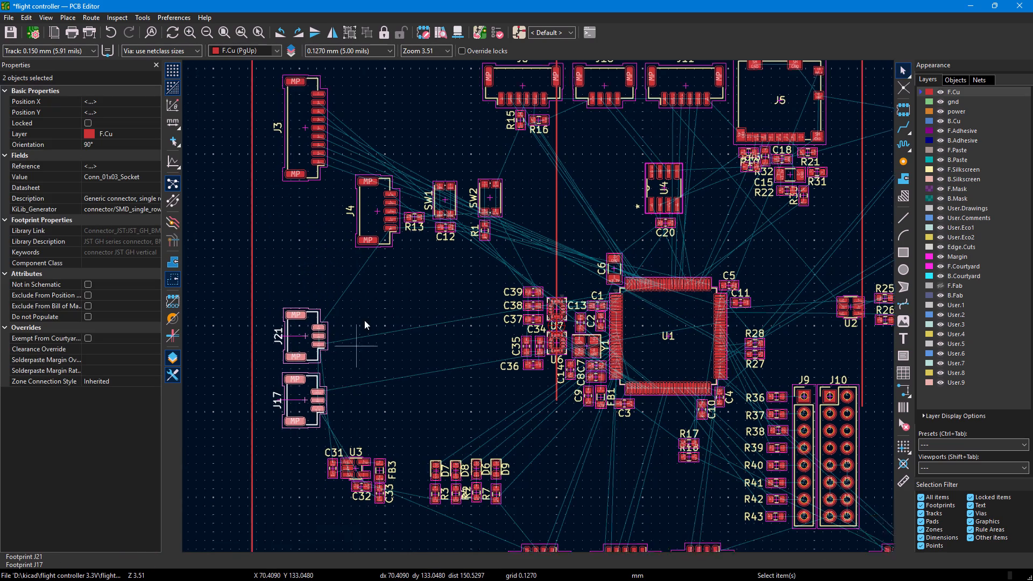
right_click_drag(364, 320, 366, 311)
left_click_drag(306, 359, 306, 403)
Move J3 down along the left board edge to just above J21.
right_click_drag(347, 272, 373, 364)
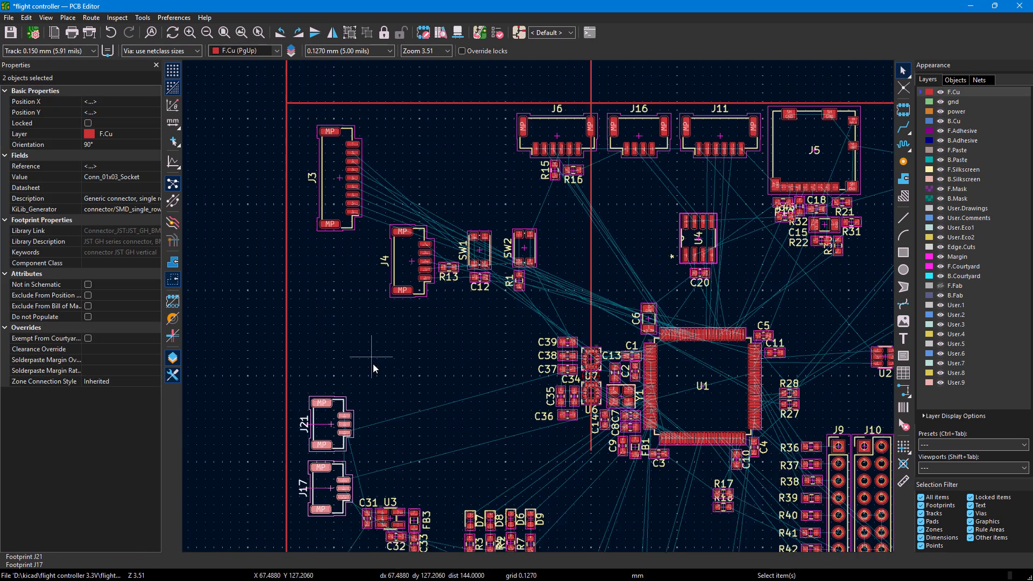
right_click_drag(373, 364, 373, 371)
left_click(335, 174)
left_click_drag(339, 189, 336, 362)
Move J17 and J21 further down the left board edge, stacking them beside U3 near the bottom corner.
right_click_drag(411, 396, 428, 250)
left_click_drag(307, 261, 368, 406)
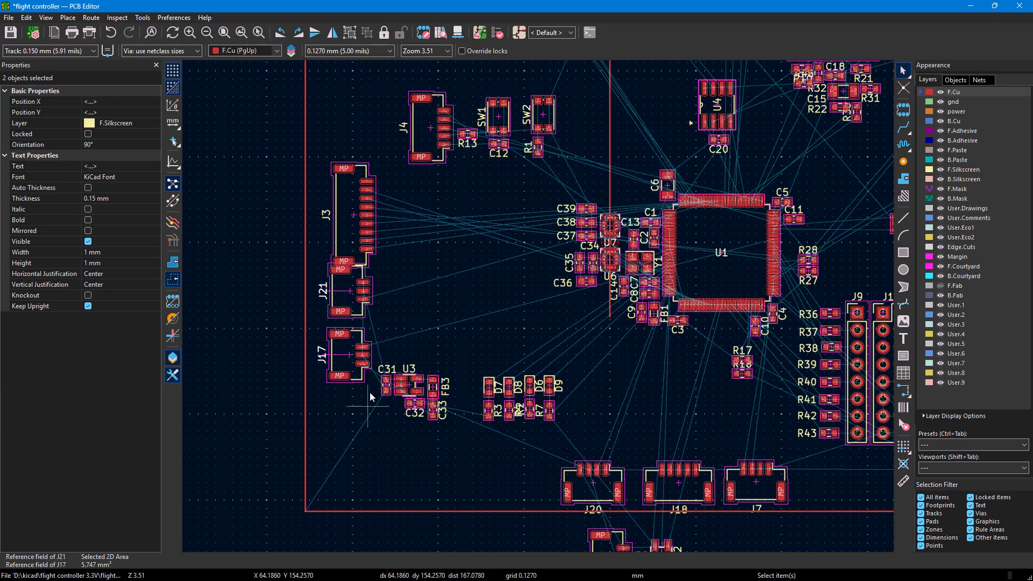
left_click(346, 302)
left_click(341, 362)
left_click_drag(344, 359, 350, 406)
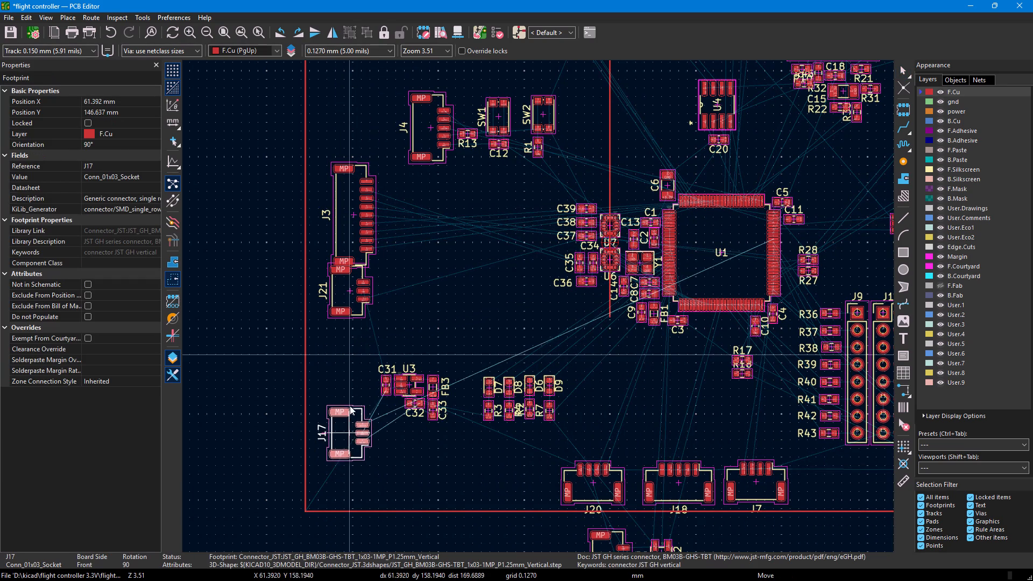
left_click_drag(350, 406, 349, 433)
left_click(351, 299)
left_click_drag(349, 294, 351, 371)
Move J3 down the left board edge so it sits directly above J21.
left_click(350, 218)
left_click_drag(350, 218, 345, 288)
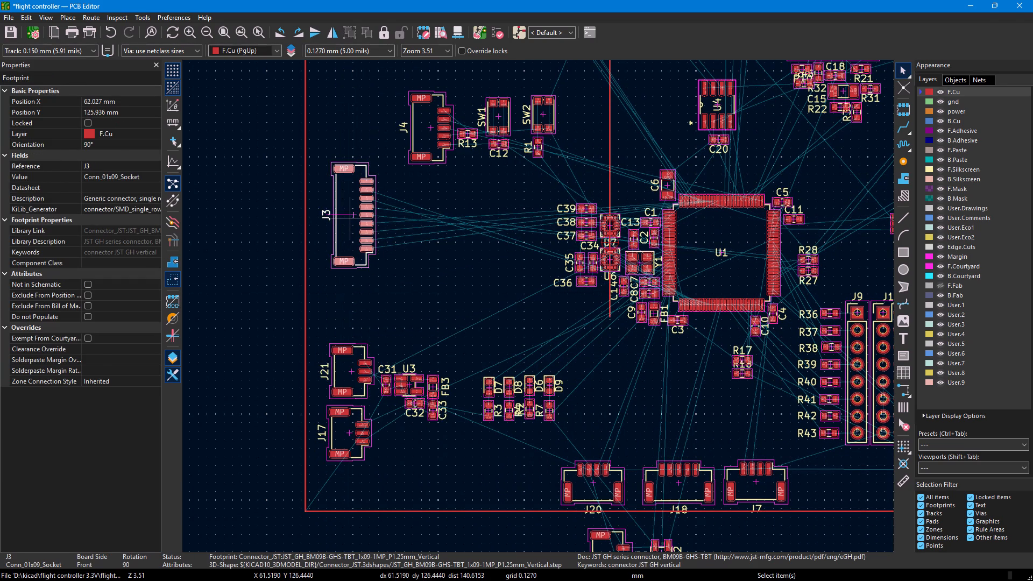
Move J3 down the left board edge to directly above J21, at about X 61.8 mm, Y 135.3 mm.
left_click_drag(345, 288, 343, 297)
left_click(473, 413)
left_click_drag(354, 221, 354, 223)
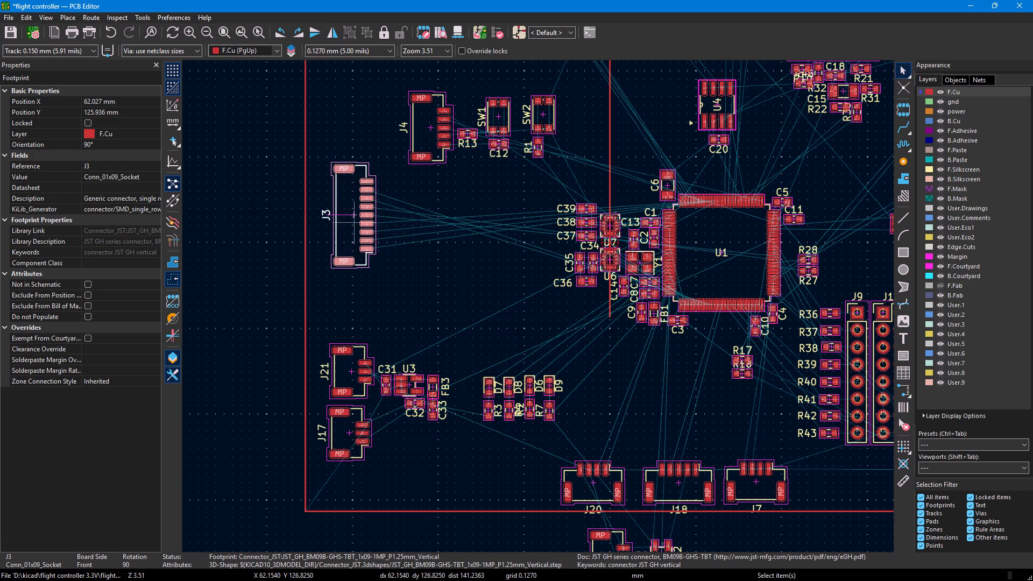
left_click_drag(354, 223, 352, 278)
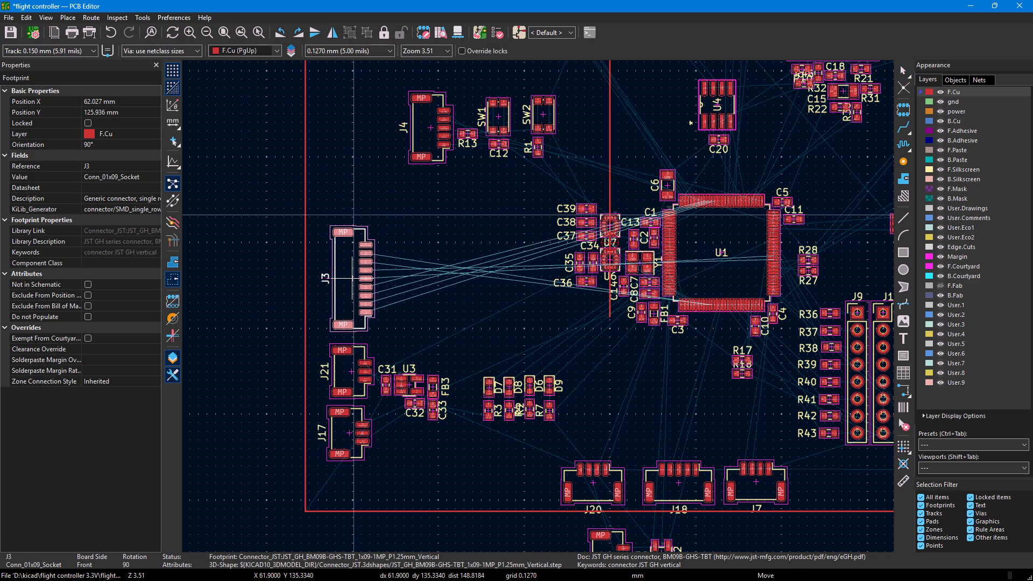
left_click(352, 279)
Move J4 together with R13 to the left board edge, directly above J3.
right_click_drag(359, 150, 369, 347)
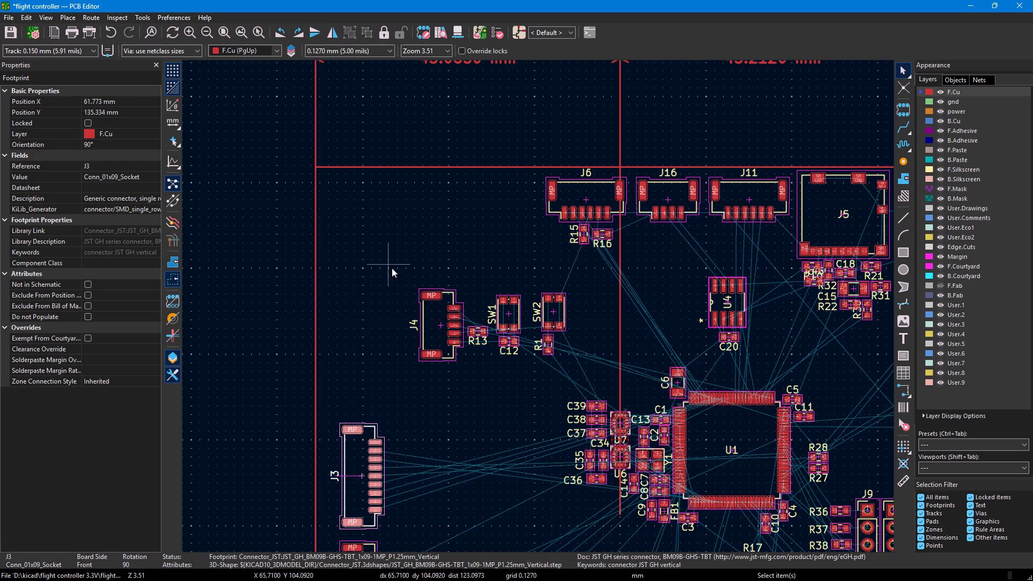
left_click_drag(405, 250, 487, 394)
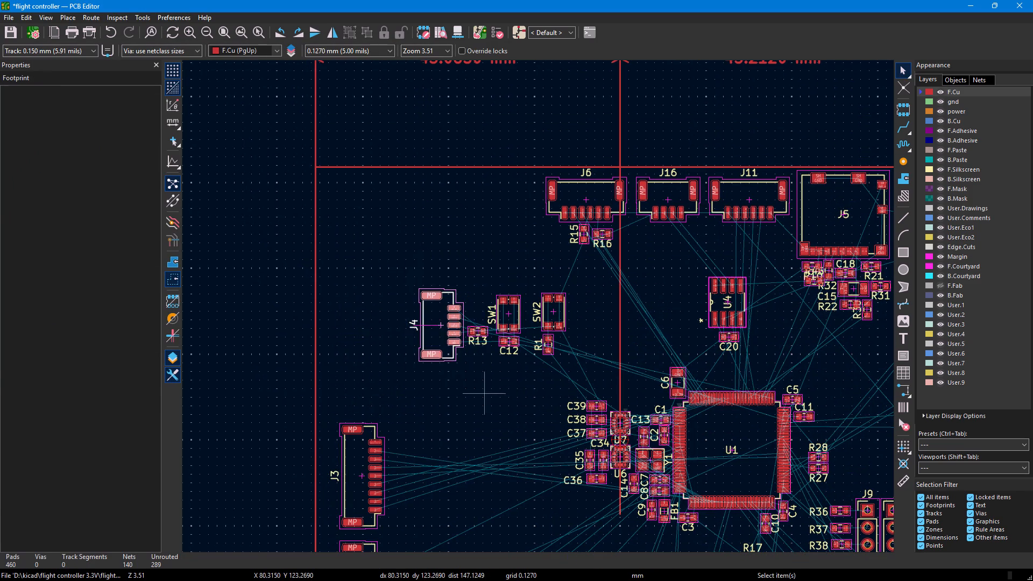
left_click_drag(404, 256, 492, 390)
left_click_drag(435, 330, 361, 371)
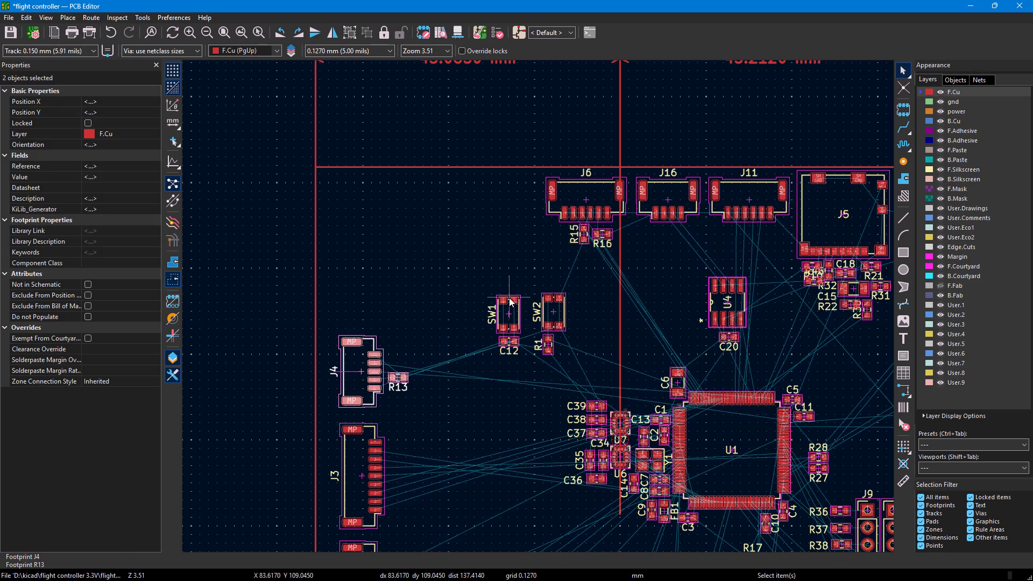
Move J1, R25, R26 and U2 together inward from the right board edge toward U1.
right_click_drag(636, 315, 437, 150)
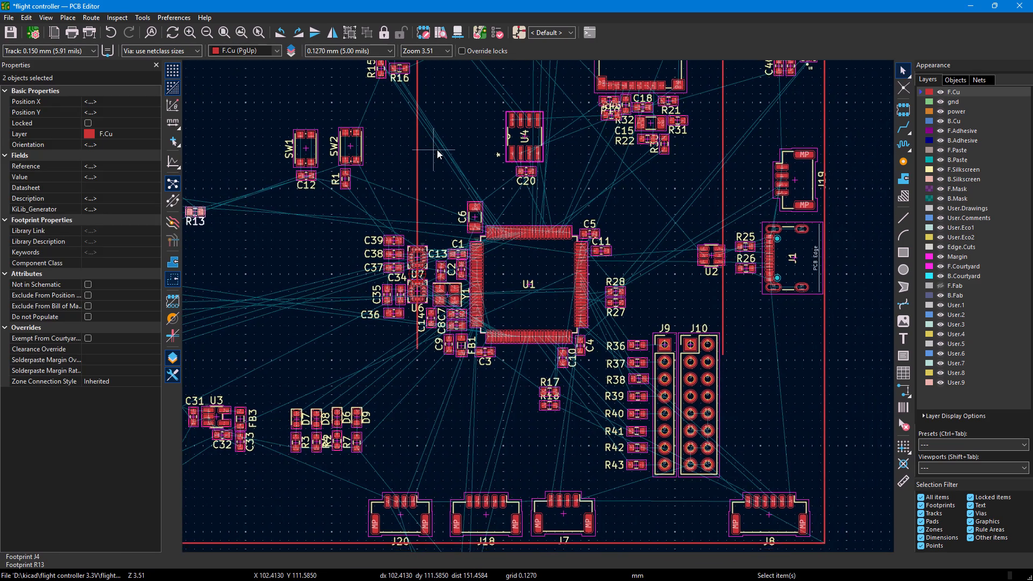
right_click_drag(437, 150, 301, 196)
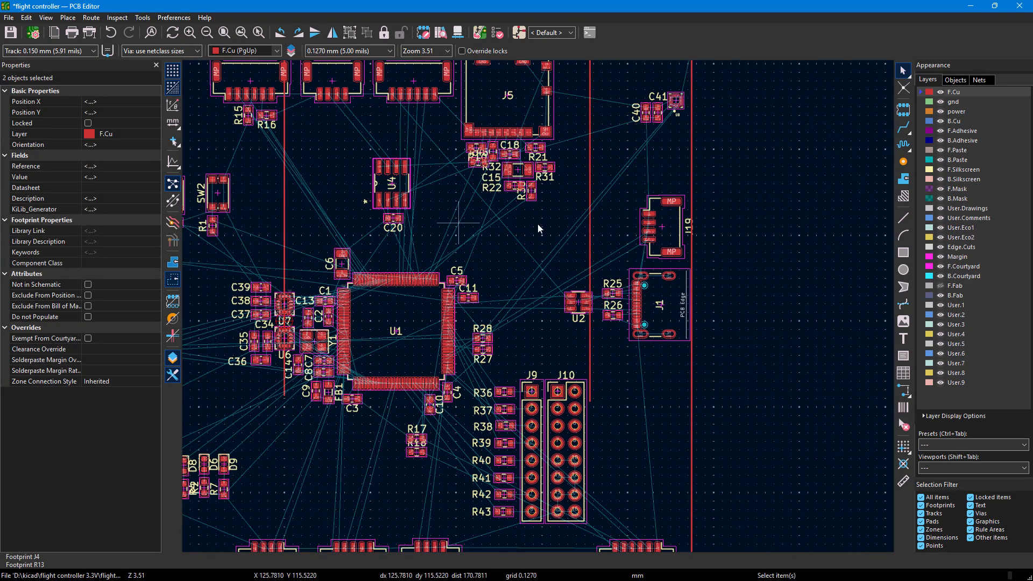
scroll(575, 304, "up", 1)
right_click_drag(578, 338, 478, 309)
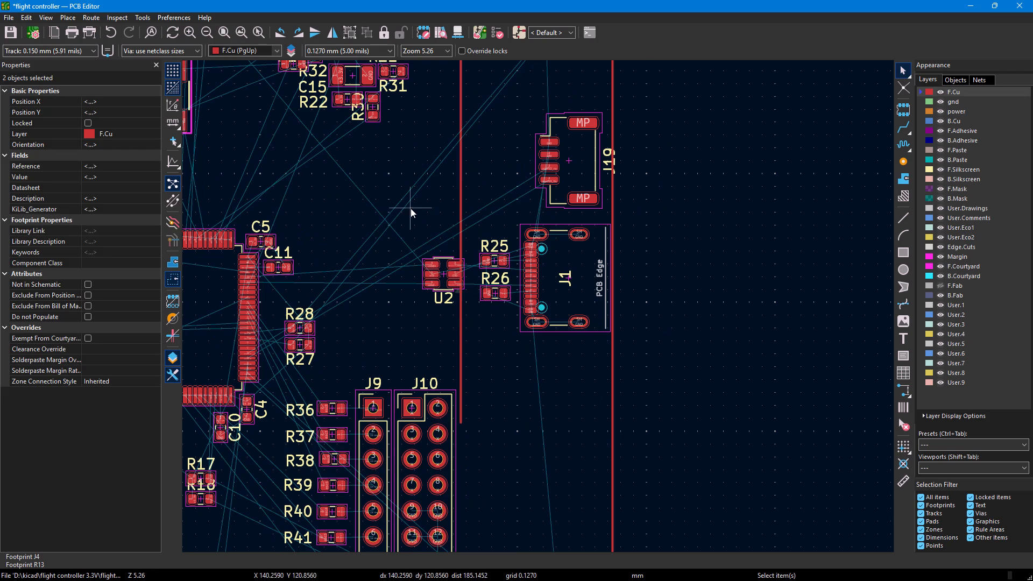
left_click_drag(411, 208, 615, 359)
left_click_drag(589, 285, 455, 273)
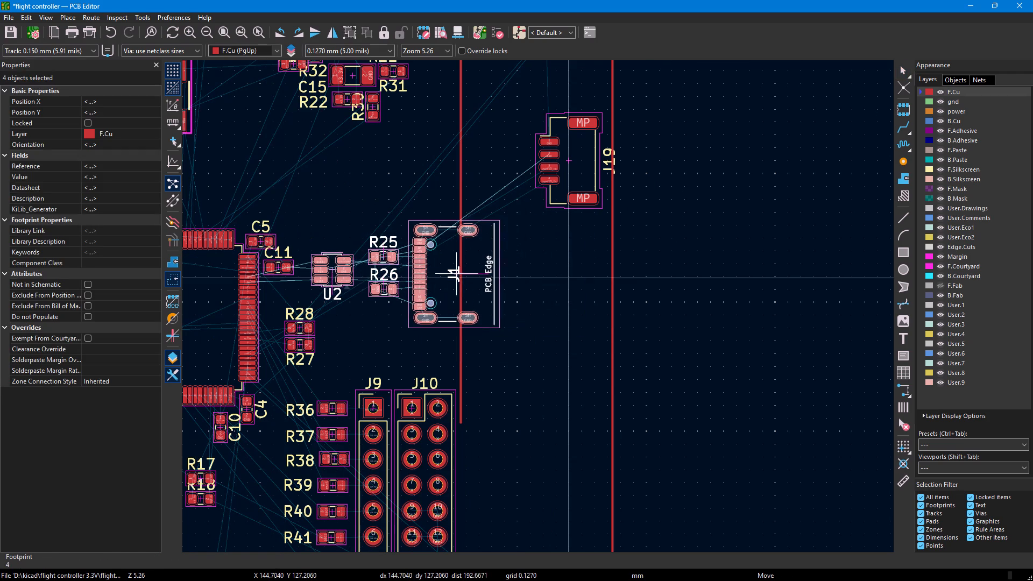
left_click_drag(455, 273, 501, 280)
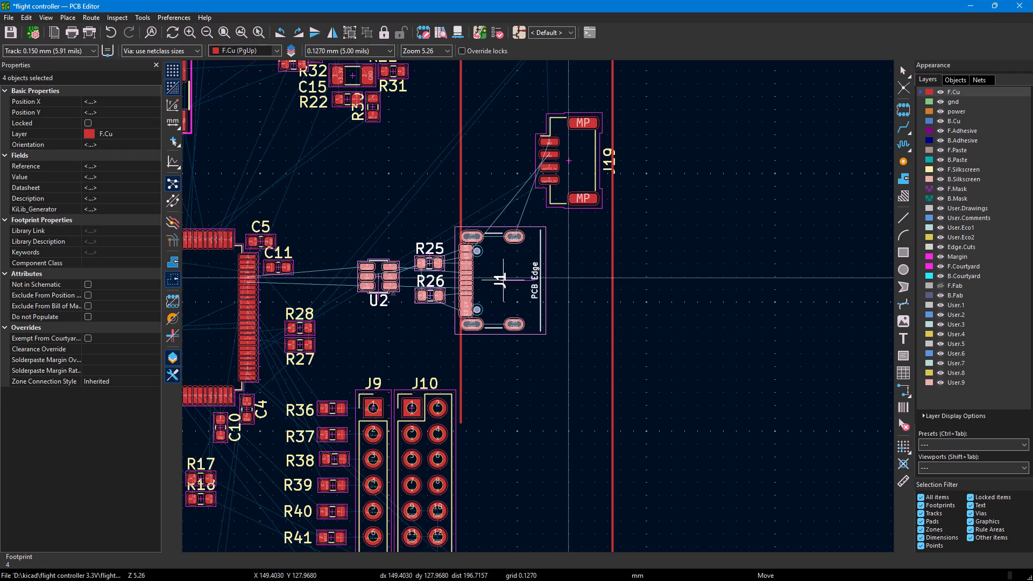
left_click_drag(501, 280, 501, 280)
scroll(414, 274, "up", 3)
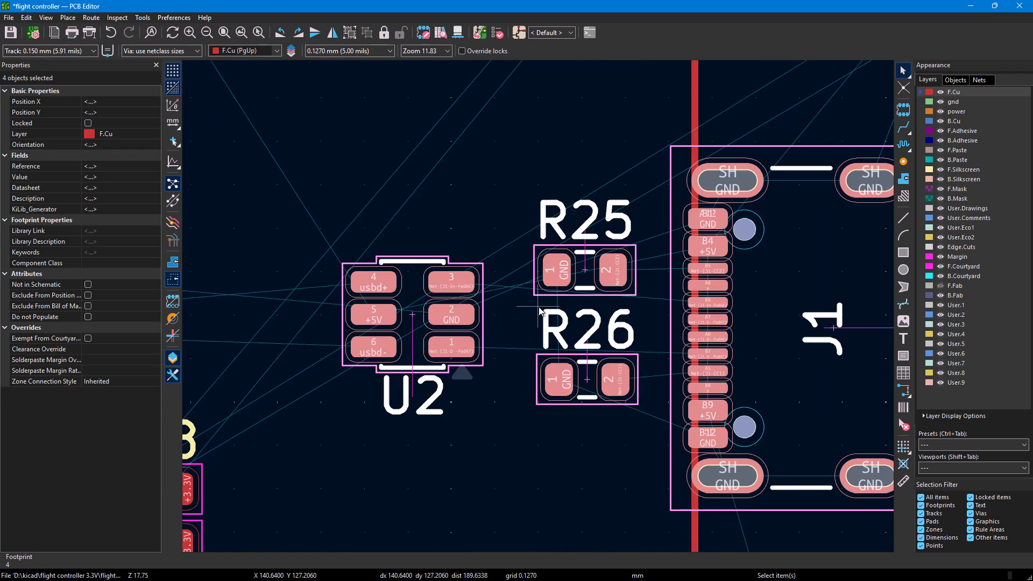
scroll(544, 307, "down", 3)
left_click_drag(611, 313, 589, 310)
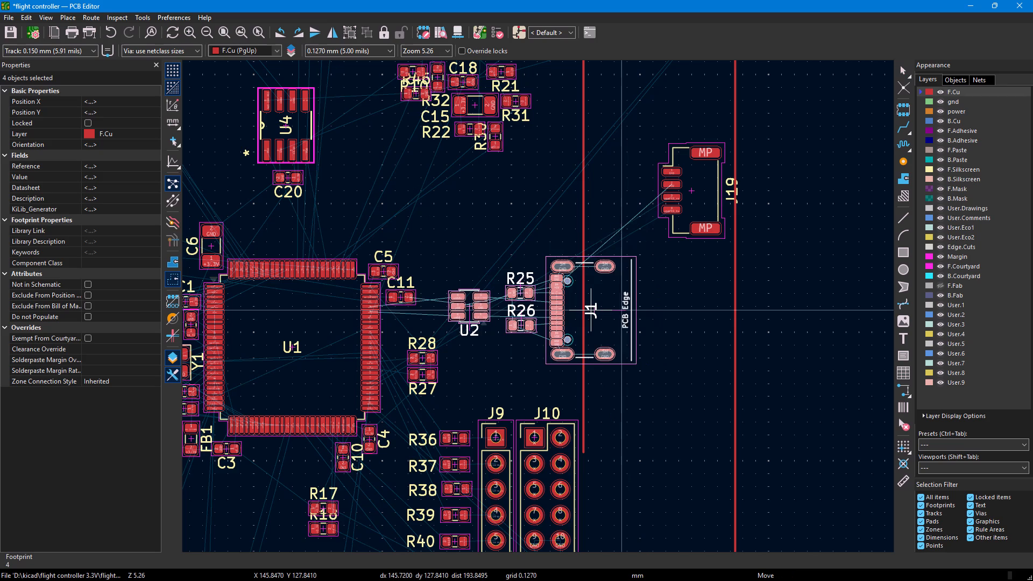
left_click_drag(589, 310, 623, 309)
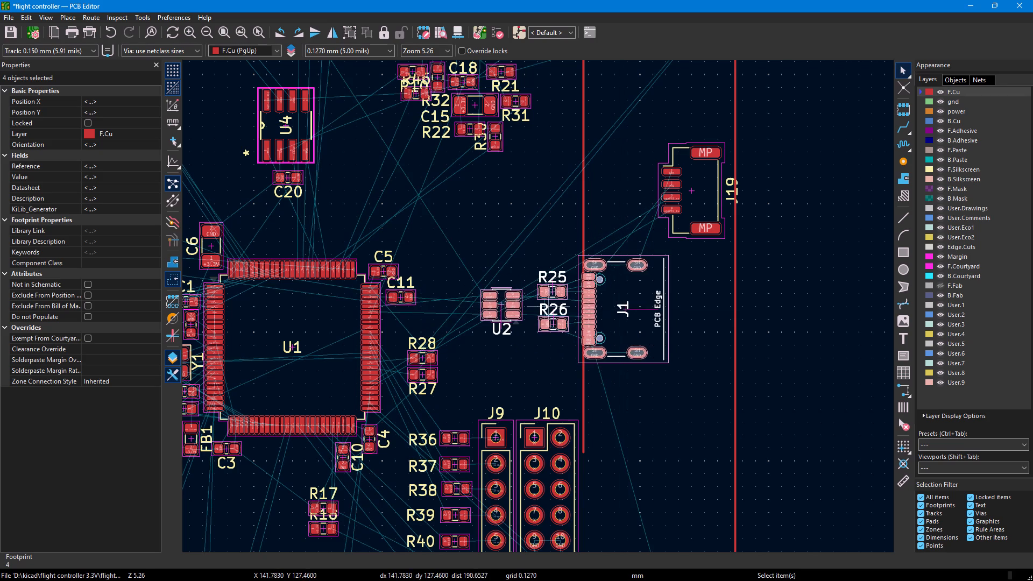
Shift R25 and R26 closer to J1's pads, keeping them stacked between U2 and J1.
scroll(463, 297, "up", 1)
scroll(529, 307, "up", 2)
right_click_drag(589, 286, 514, 245)
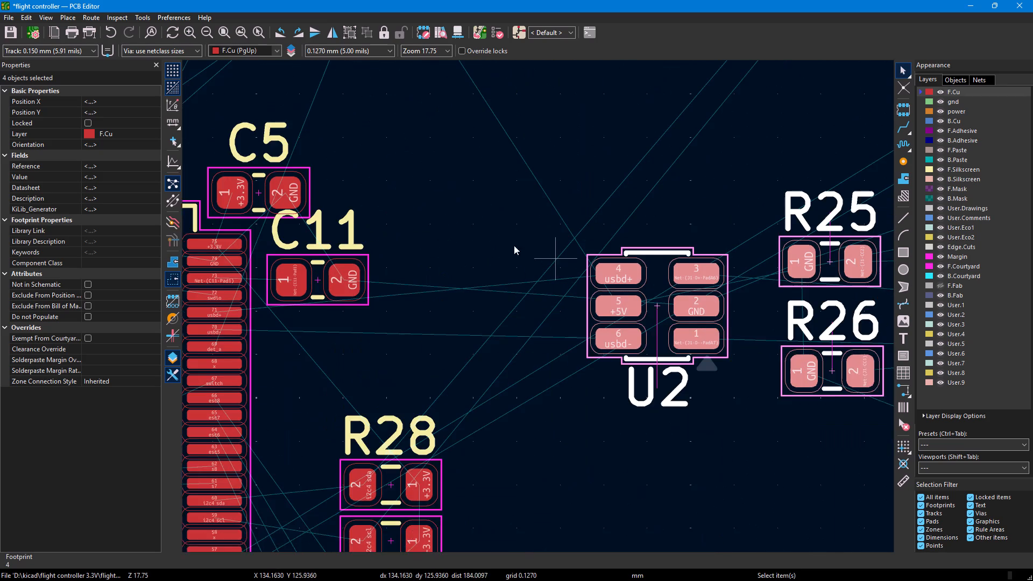
right_click_drag(514, 245, 430, 243)
left_click(456, 173)
right_click_drag(659, 268, 498, 304)
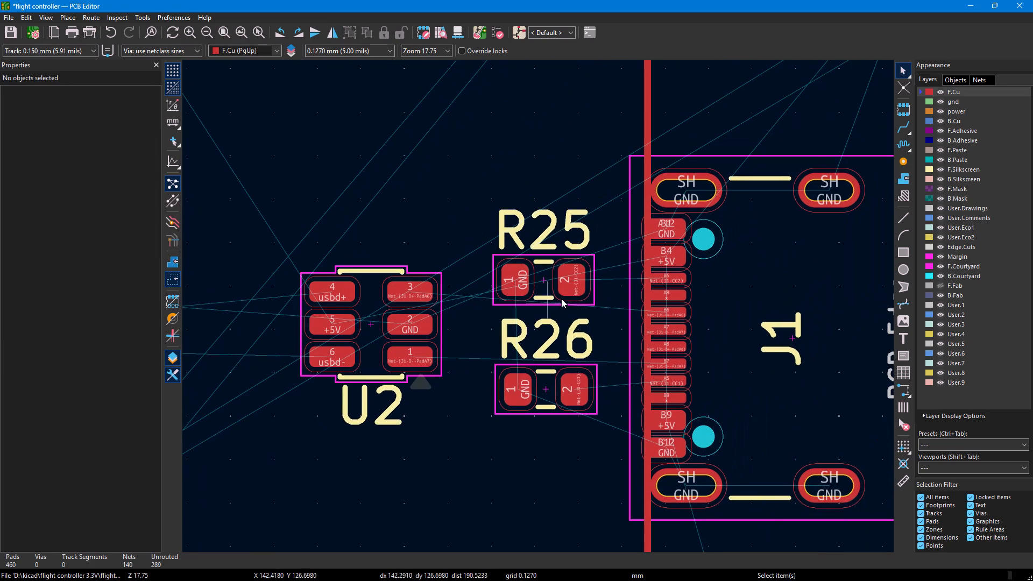
left_click(546, 286)
left_click_drag(544, 286, 560, 280)
left_click(543, 371)
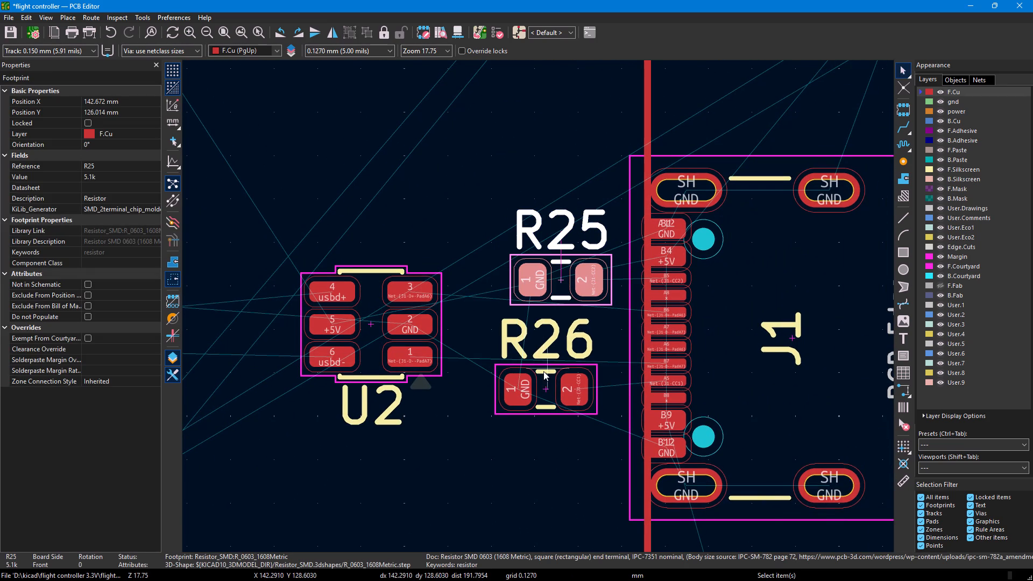
left_click_drag(544, 375, 564, 382)
Move U2 closer to R25 and R26.
left_click(388, 318)
left_click(373, 316)
left_click_drag(373, 312, 376, 312)
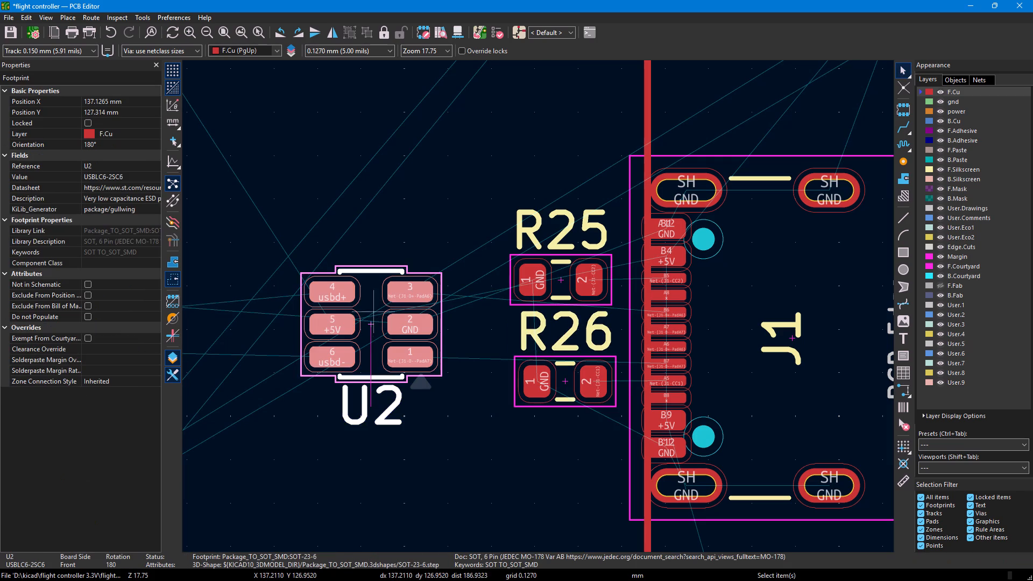
left_click_drag(376, 312, 424, 325)
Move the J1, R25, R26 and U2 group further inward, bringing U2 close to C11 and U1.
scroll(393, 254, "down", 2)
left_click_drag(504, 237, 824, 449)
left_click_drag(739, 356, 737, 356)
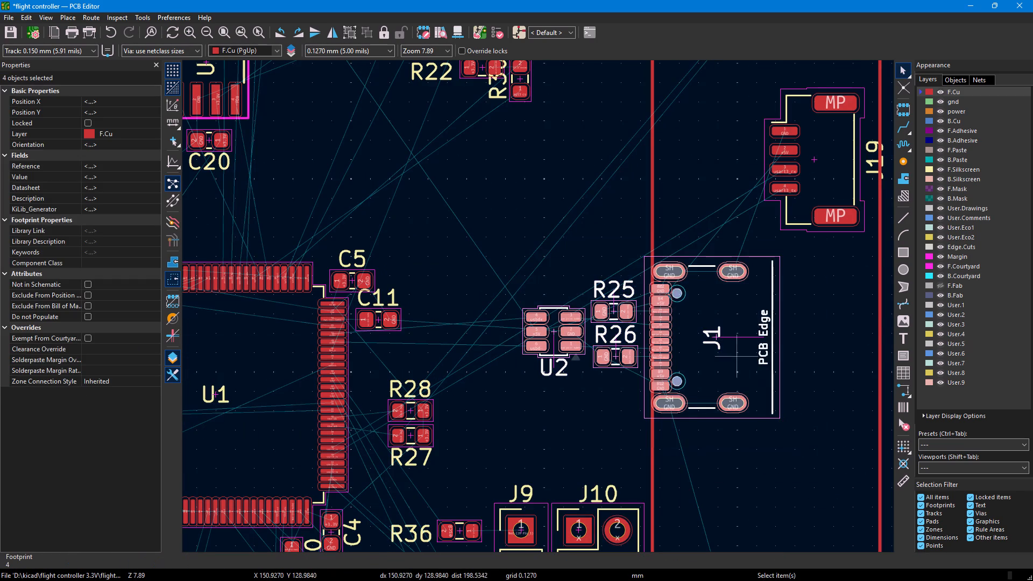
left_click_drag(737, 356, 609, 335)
Move the J1, R25, R26 and U2 group to the top board edge beside J6, rotated 90° so J1 faces that edge.
scroll(614, 341, "down", 3)
right_click_drag(529, 322, 654, 317)
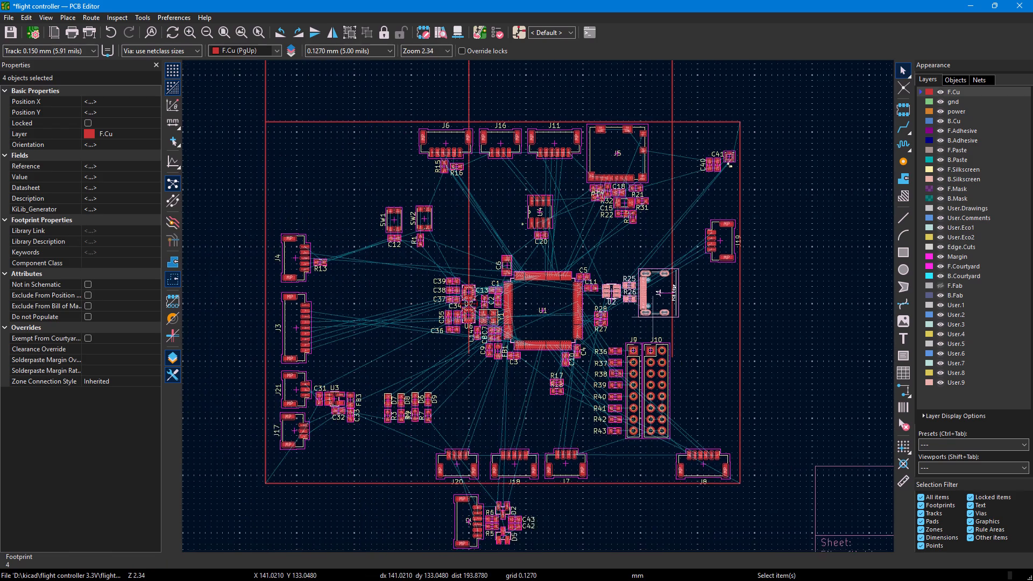
right_click_drag(654, 317, 665, 306)
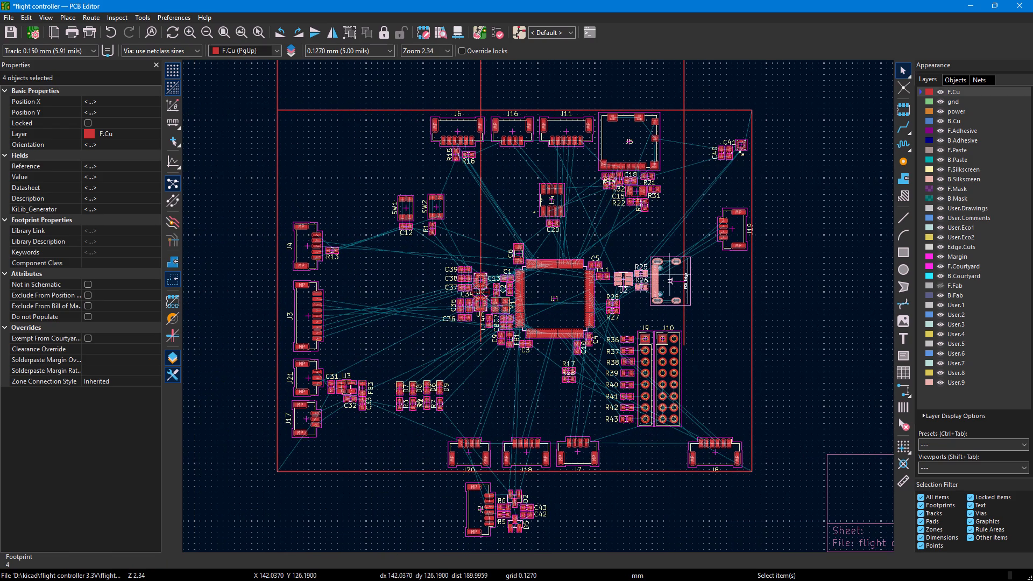
left_click_drag(669, 275, 645, 447)
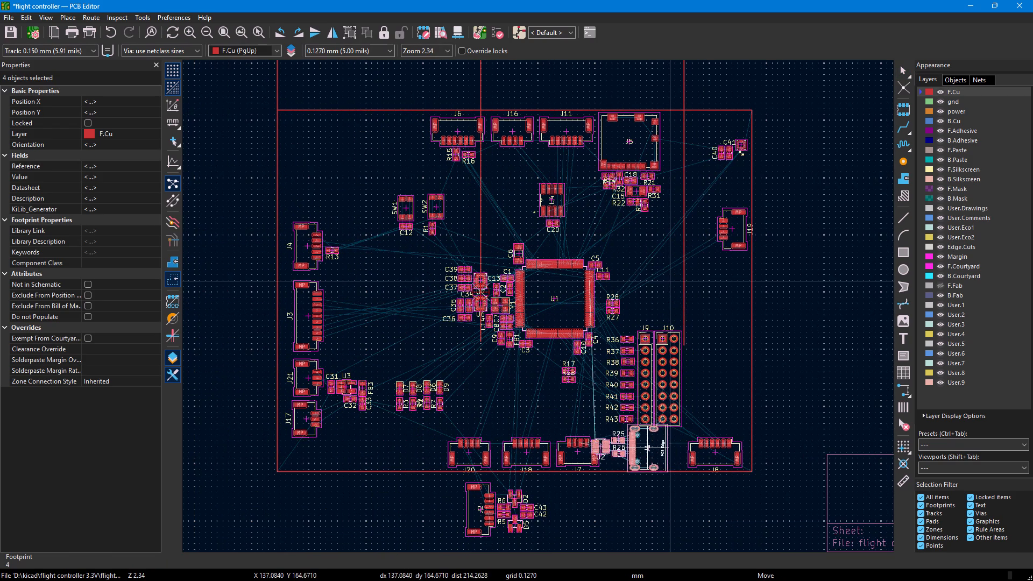
left_click_drag(645, 447, 347, 185)
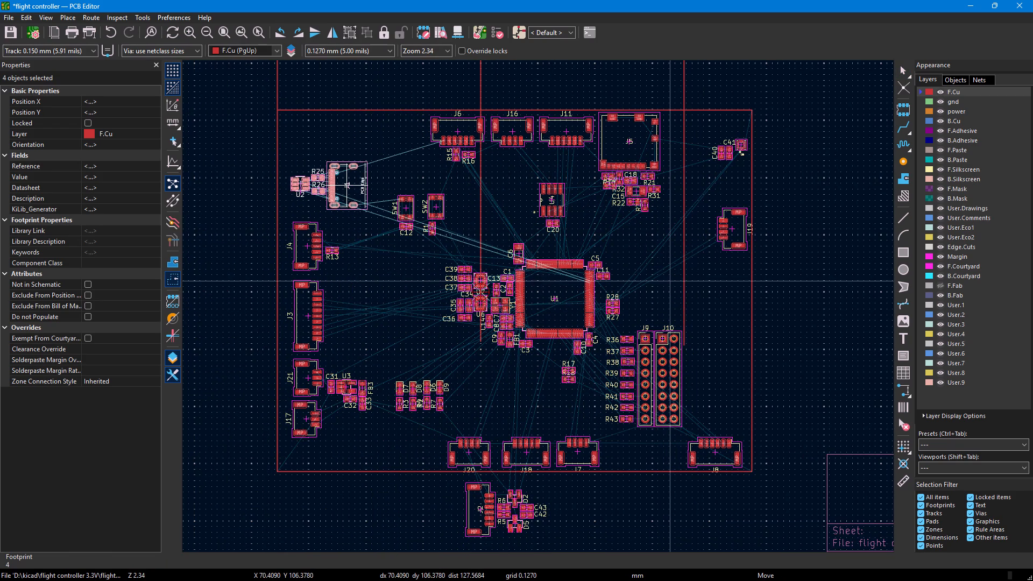
left_click_drag(347, 185, 377, 138)
key("r")
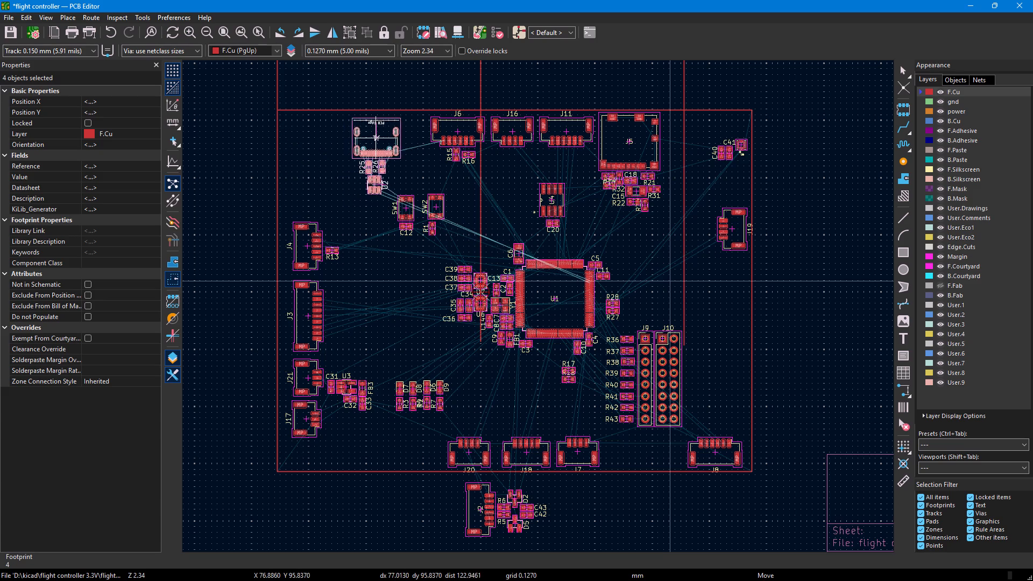
left_click_drag(377, 138, 394, 136)
Fine-position the J1, R25, R26 and U2 group just inside the top board edge, close beside J6.
scroll(483, 224, "up", 3)
right_click_drag(721, 442, 569, 286)
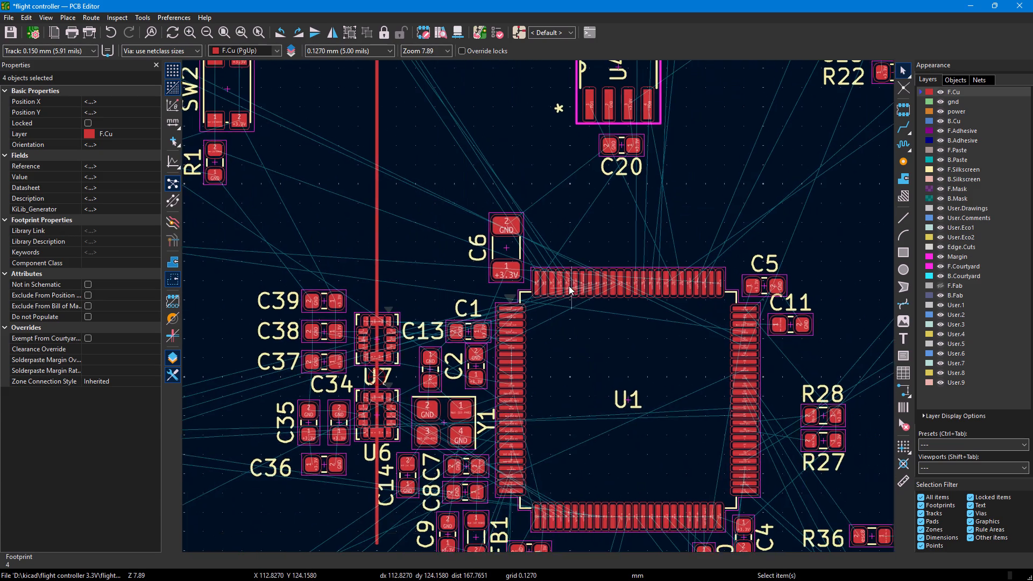
right_click_drag(569, 286, 867, 507)
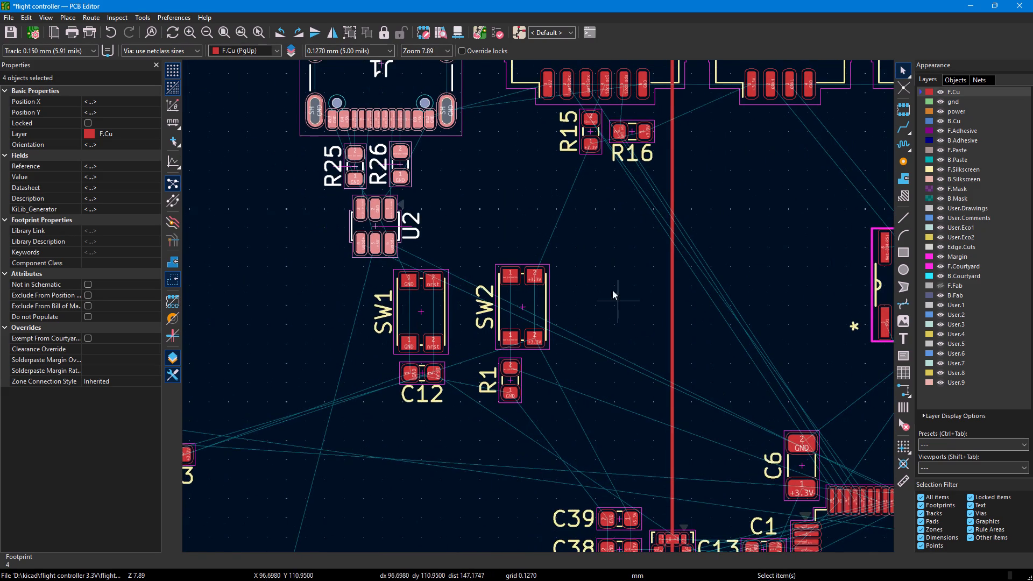
scroll(605, 273, "down", 1)
right_click_drag(496, 273, 605, 310)
left_click_drag(499, 206, 501, 201)
left_click_drag(471, 329, 612, 402)
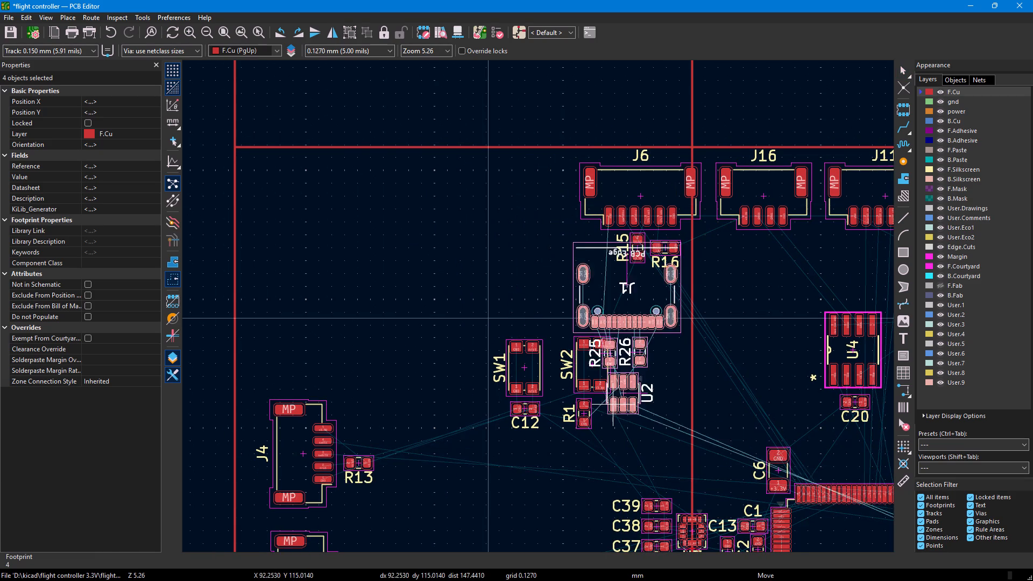
left_click_drag(612, 402, 486, 315)
Move SW1, SW2, C12 and R1 together to the left board edge above J4, rotated 90° so the switches stack vertically.
left_click_drag(445, 340, 447, 341)
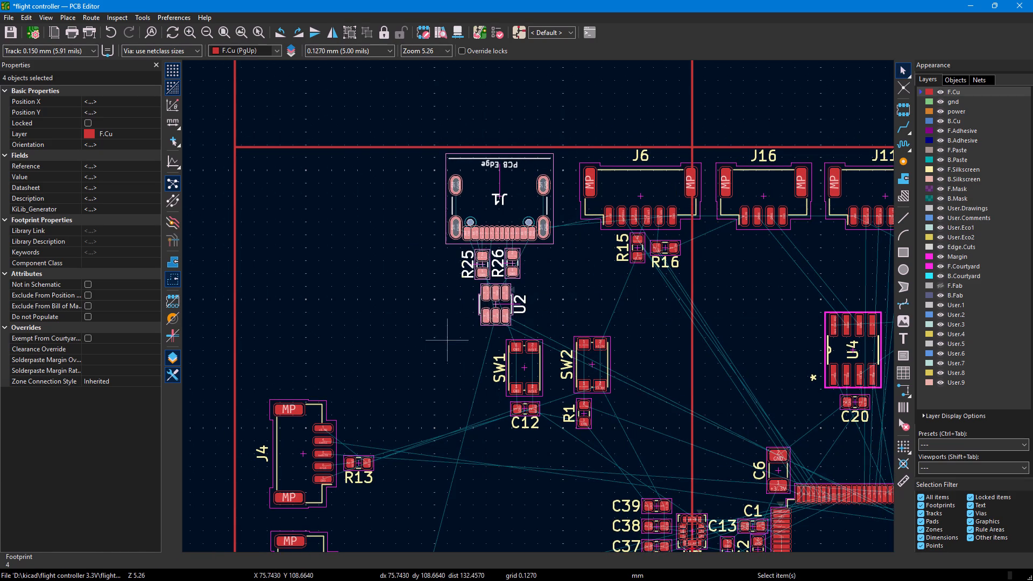
left_click_drag(447, 341, 657, 471)
left_click_drag(479, 332, 653, 442)
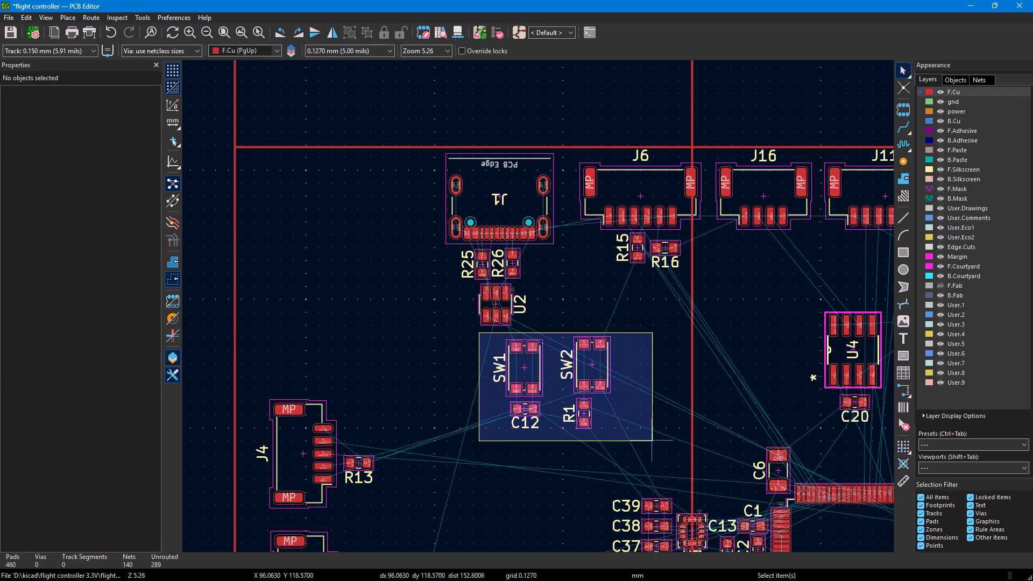
left_click_drag(653, 442, 654, 444)
left_click_drag(584, 359, 379, 293)
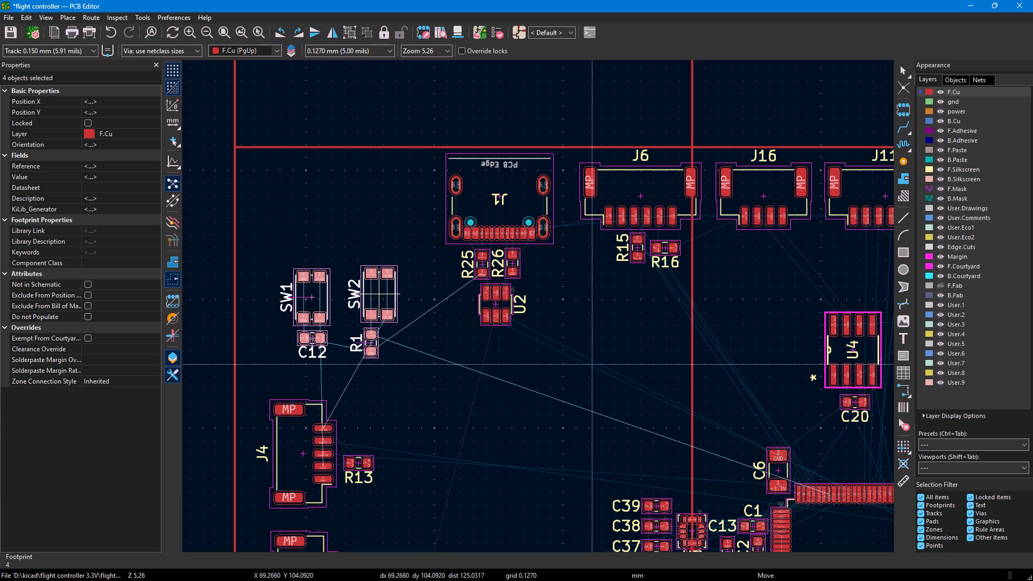
left_click_drag(379, 293, 314, 279)
key("r")
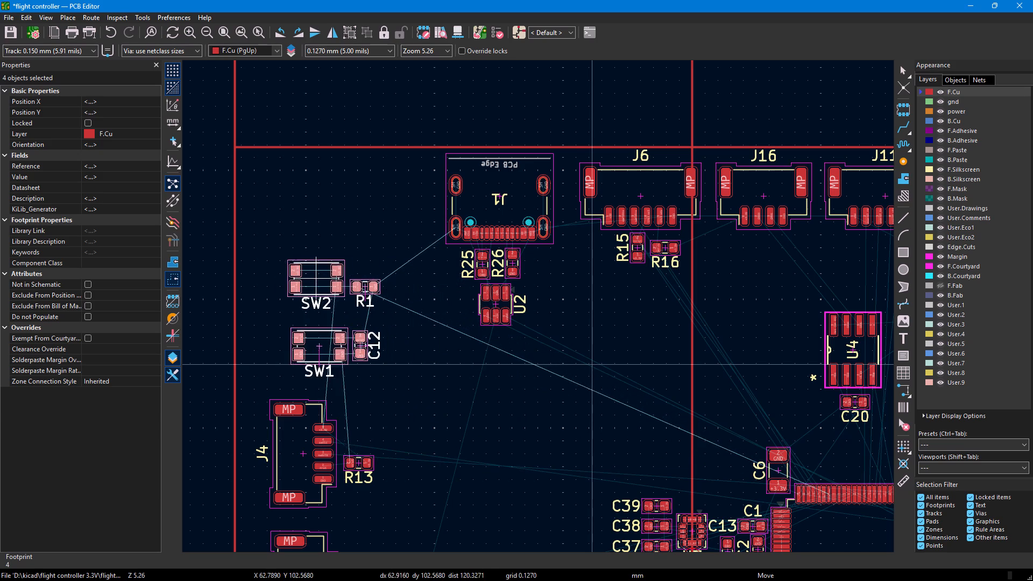
left_click_drag(314, 279, 298, 286)
Move J19 inward from the right board edge to above J9 and J10, at about X 141.0 mm, Y 130.9 mm.
scroll(445, 377, "down", 1)
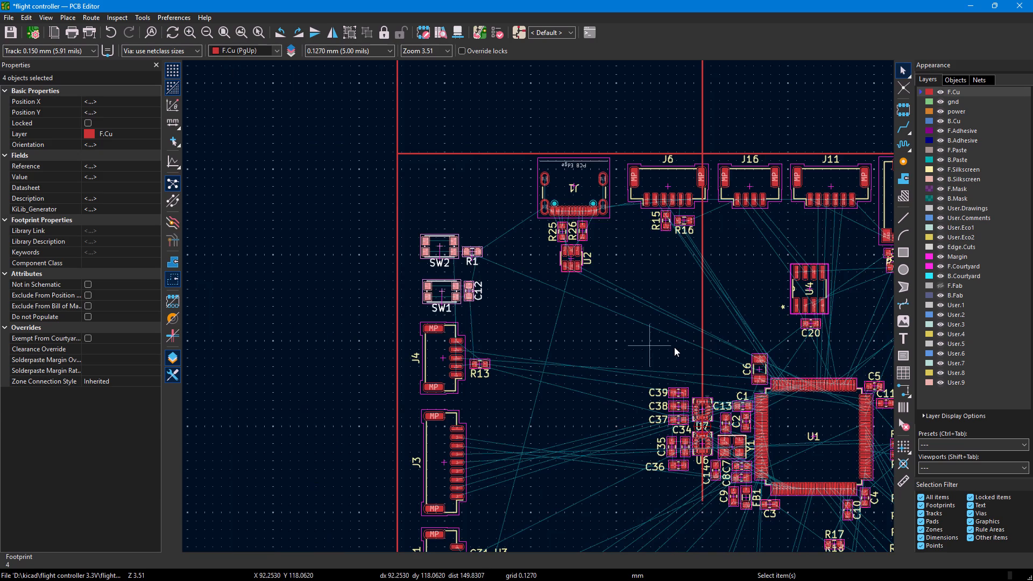
right_click_drag(676, 344, 330, 365)
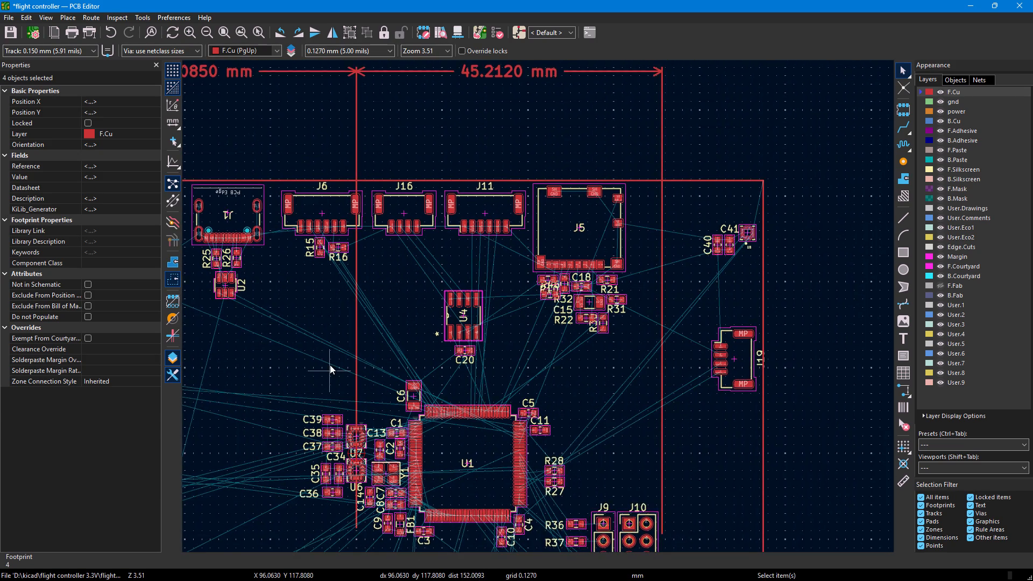
right_click_drag(330, 365, 310, 273)
left_click(720, 262)
left_click_drag(724, 263, 640, 317)
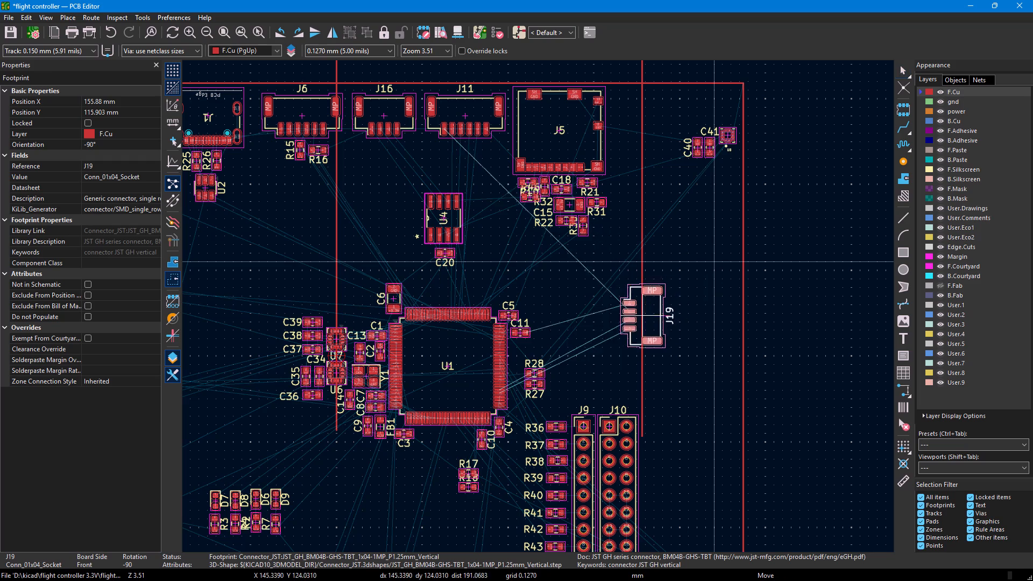
left_click_drag(640, 317, 613, 362)
Move J8 along the bottom board edge to beside J7, below J9 and J10, at about X 135.6 mm, Y 165.3 mm.
right_click_drag(676, 434, 668, 302)
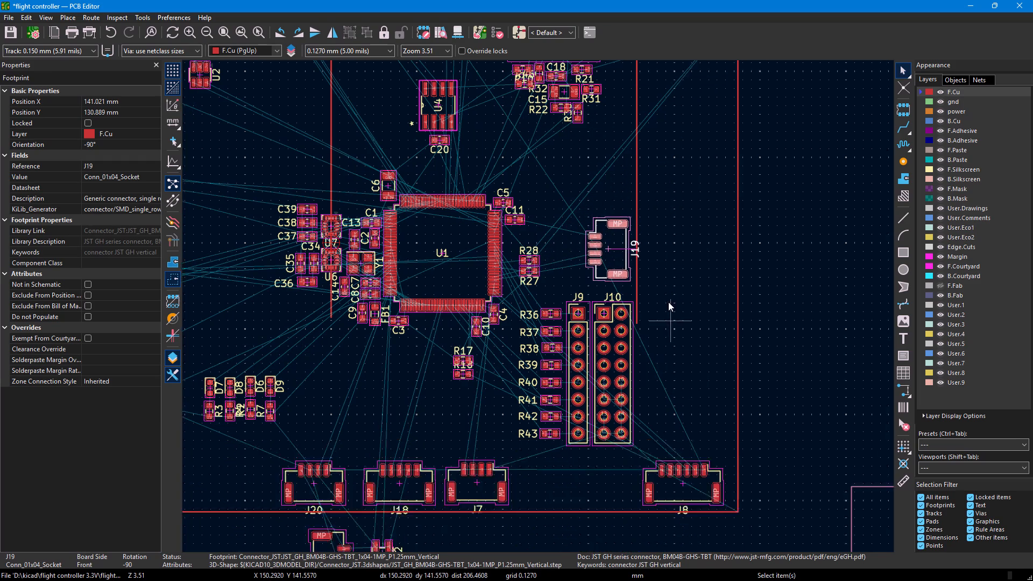
right_click_drag(668, 302, 645, 207)
left_click(659, 380)
left_click_drag(665, 382, 631, 367)
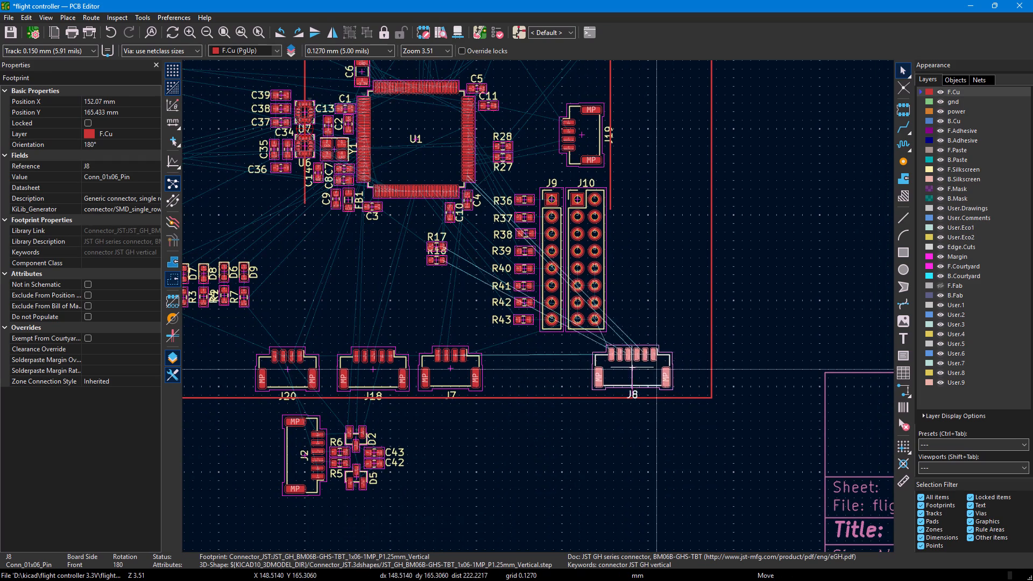
left_click_drag(631, 367, 522, 366)
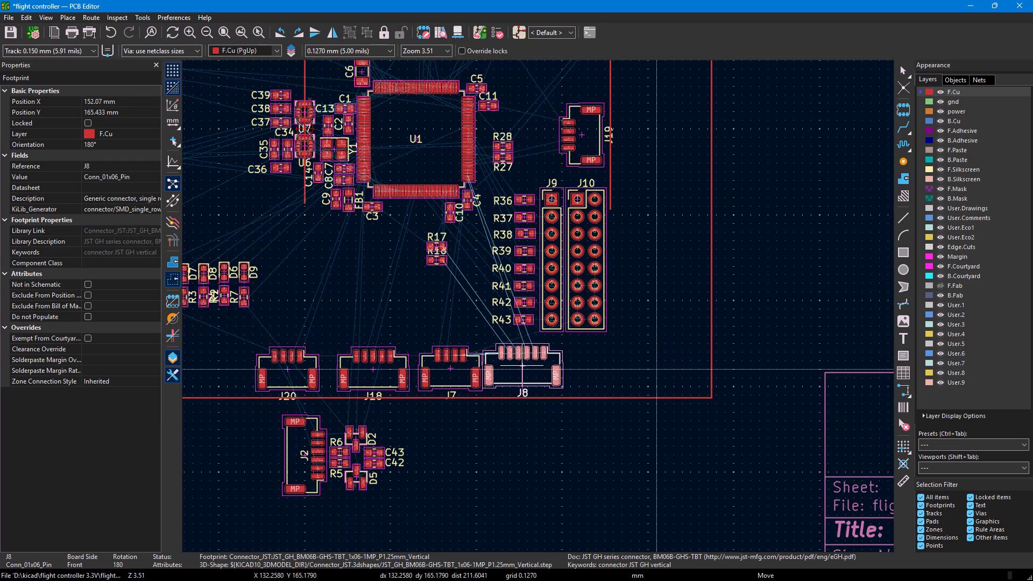
left_click_drag(522, 366, 544, 367)
Pull the board outline's right edge inward to just outside J19 and J10, making the rectangle about 90.4 mm wide.
right_click_drag(633, 264, 651, 405)
left_click(727, 347)
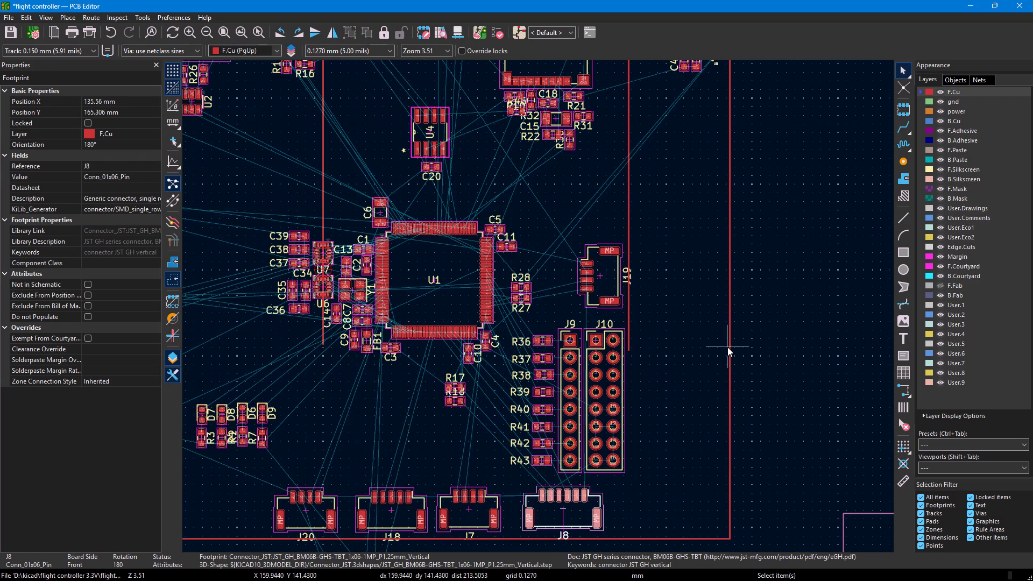
left_click_drag(730, 267, 632, 273)
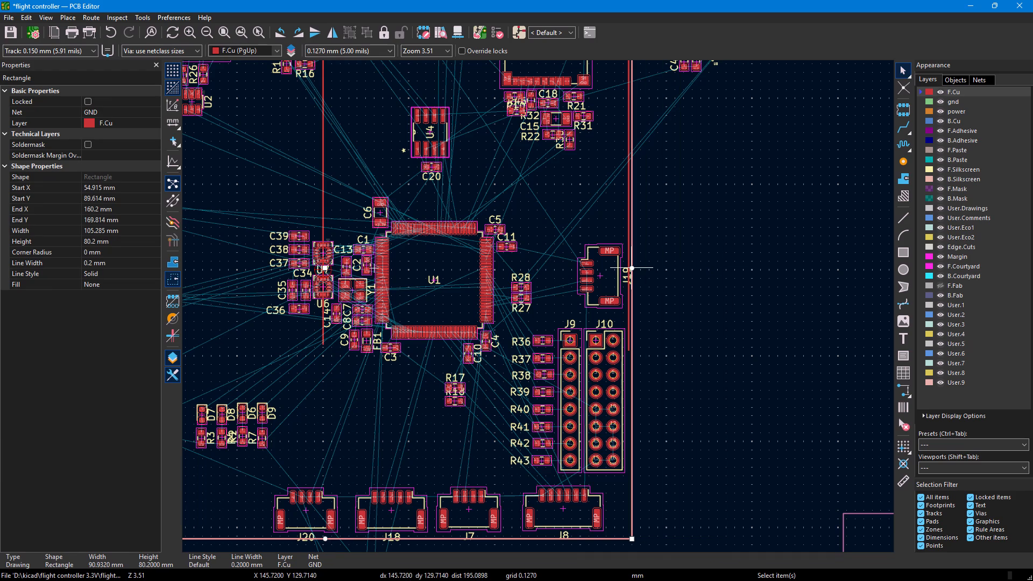
left_click_drag(632, 273, 629, 273)
Move C40, C41 and U8 together from outside the outline to just inside the right board edge, above J19.
scroll(697, 222, "down", 2)
scroll(534, 280, "up", 1)
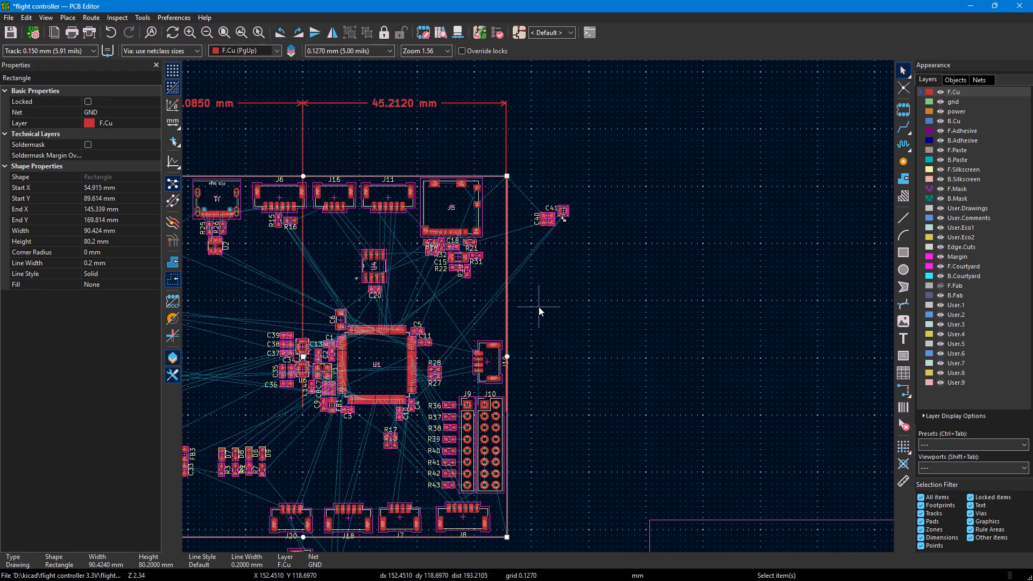
scroll(539, 307, "up", 1)
right_click_drag(532, 328, 677, 310)
left_click_drag(666, 119, 780, 215)
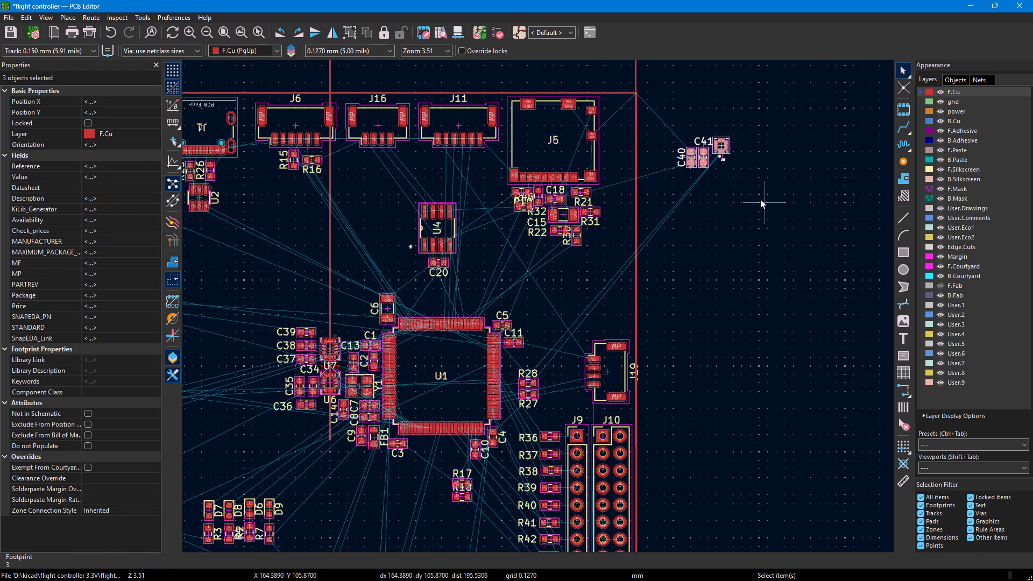
left_click_drag(698, 148, 592, 292)
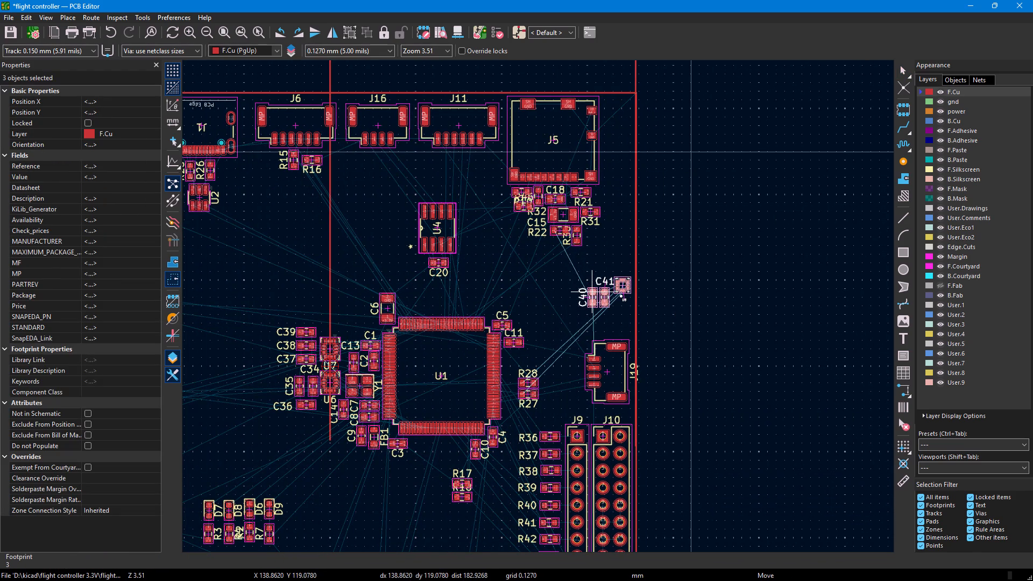
left_click_drag(592, 292, 589, 298)
Examine the overall placement across the board, including J8, the right-edge parts, the top-edge connectors and the unplaced J2 group.
right_click_drag(631, 403, 676, 232)
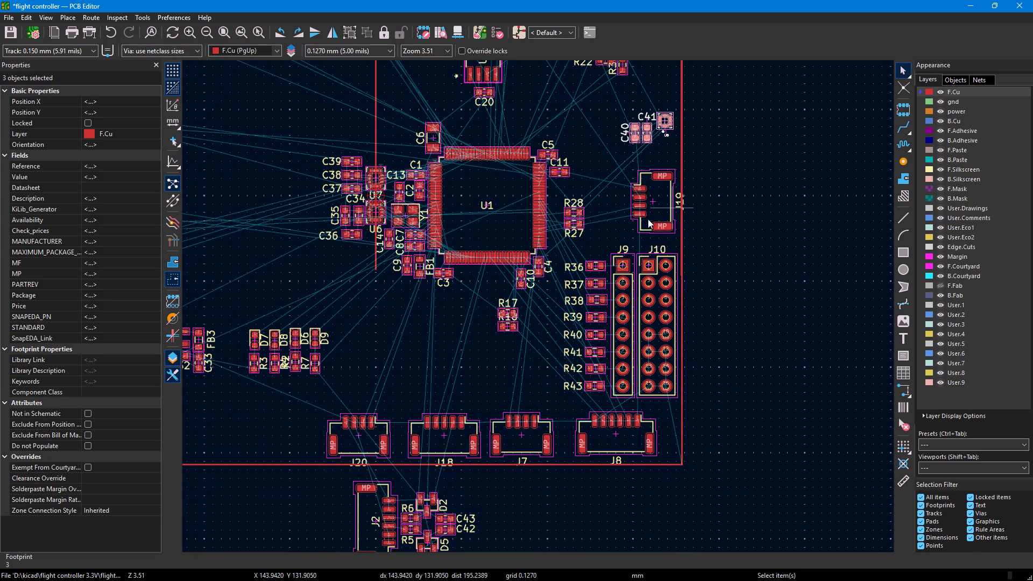
left_click(608, 436)
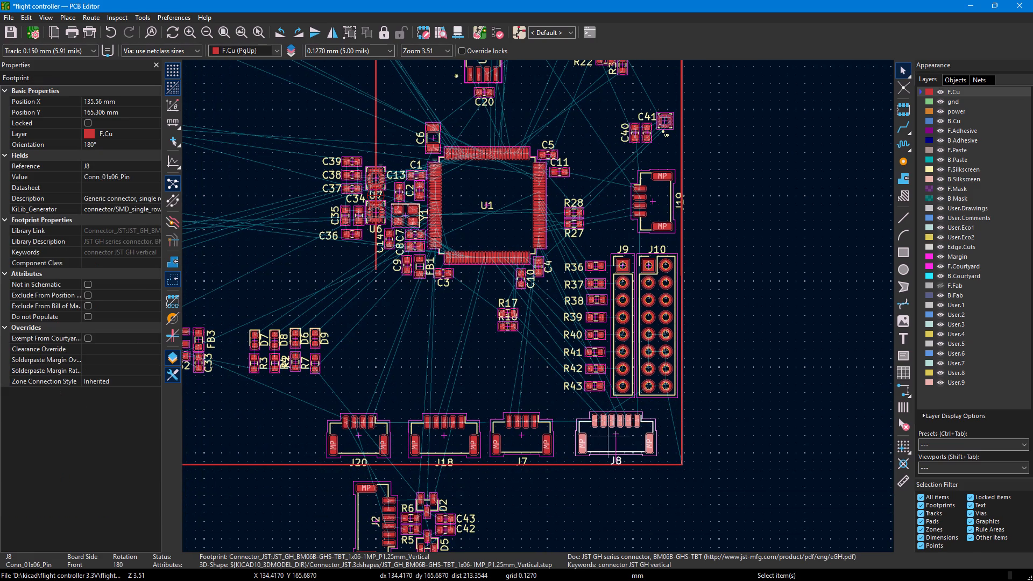
right_click_drag(661, 285, 645, 449)
scroll(634, 305, "up", 1)
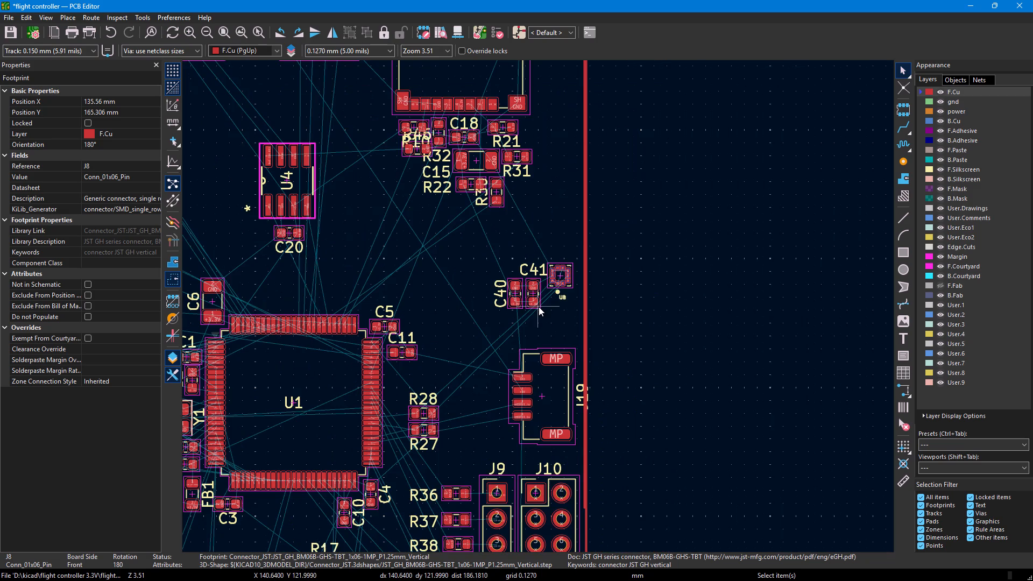
scroll(539, 307, "down", 1)
right_click_drag(536, 425, 618, 206)
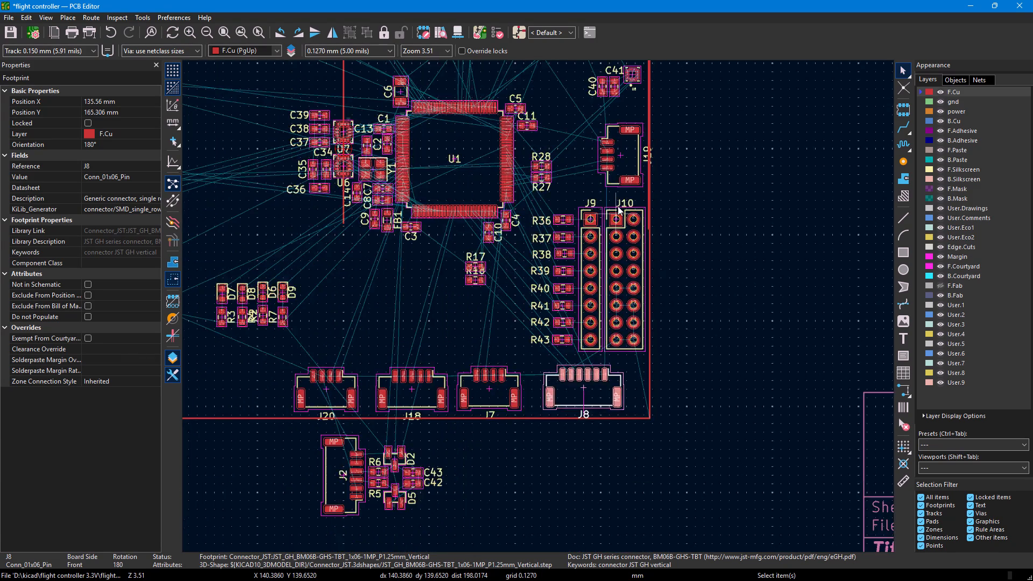
right_click_drag(618, 206, 626, 468)
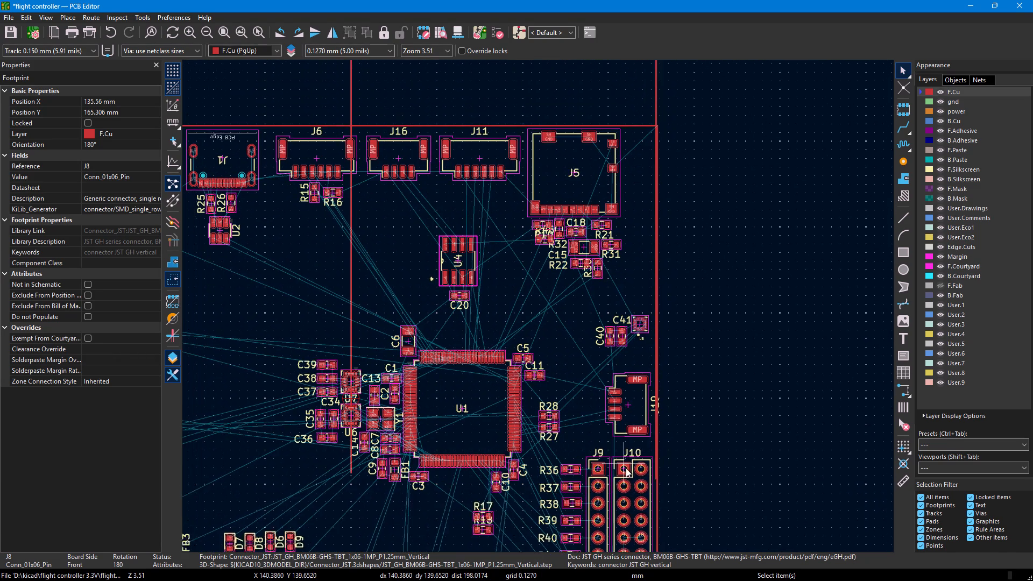
right_click_drag(626, 468, 666, 491)
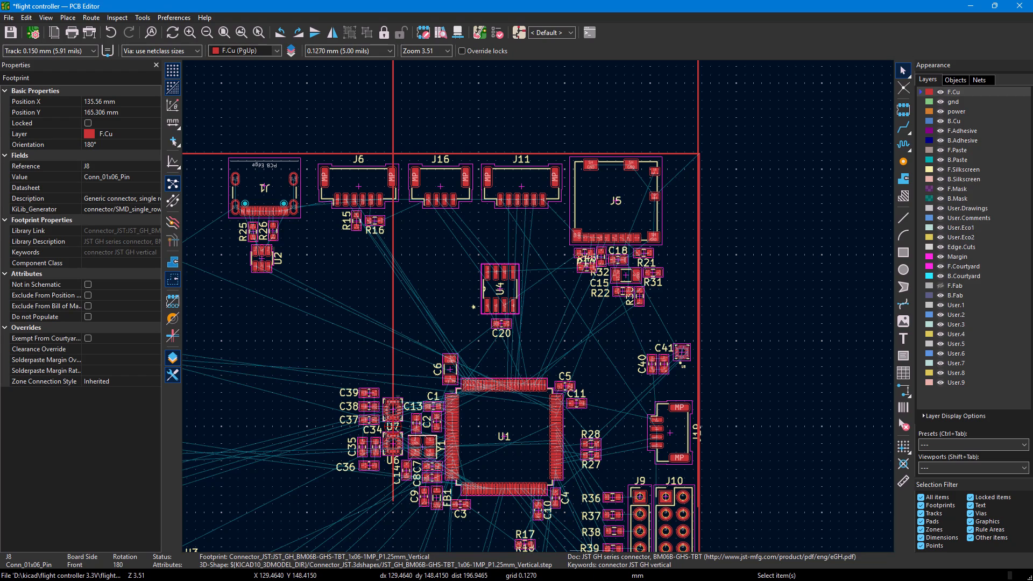
scroll(536, 297, "down", 1)
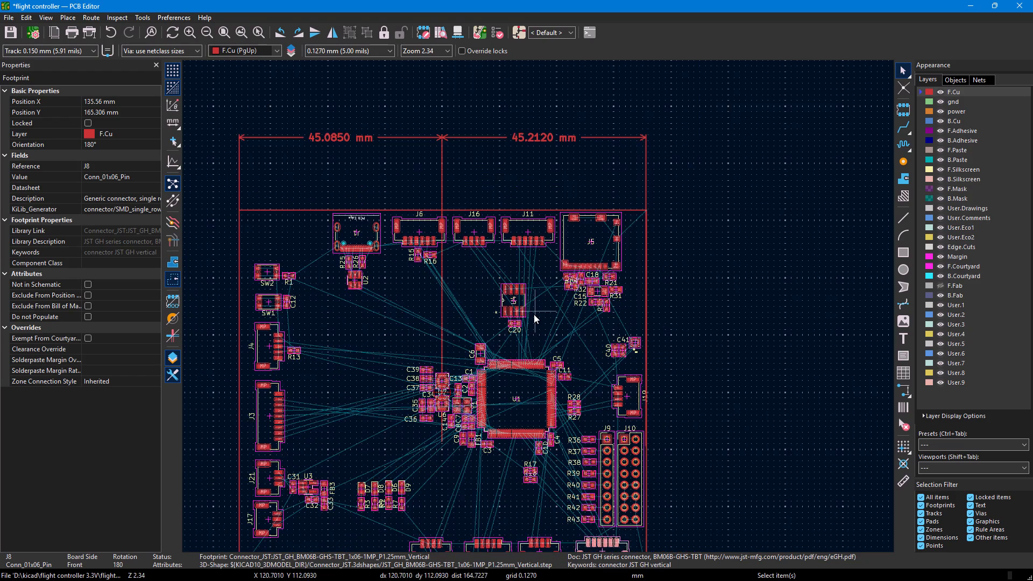
right_click_drag(524, 437, 653, 286)
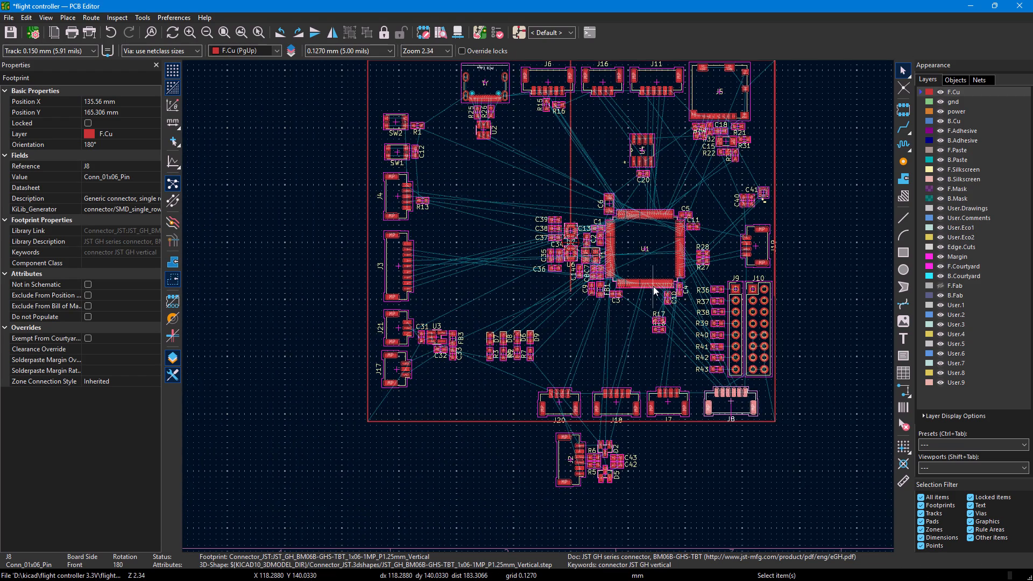
right_click_drag(653, 286, 530, 407)
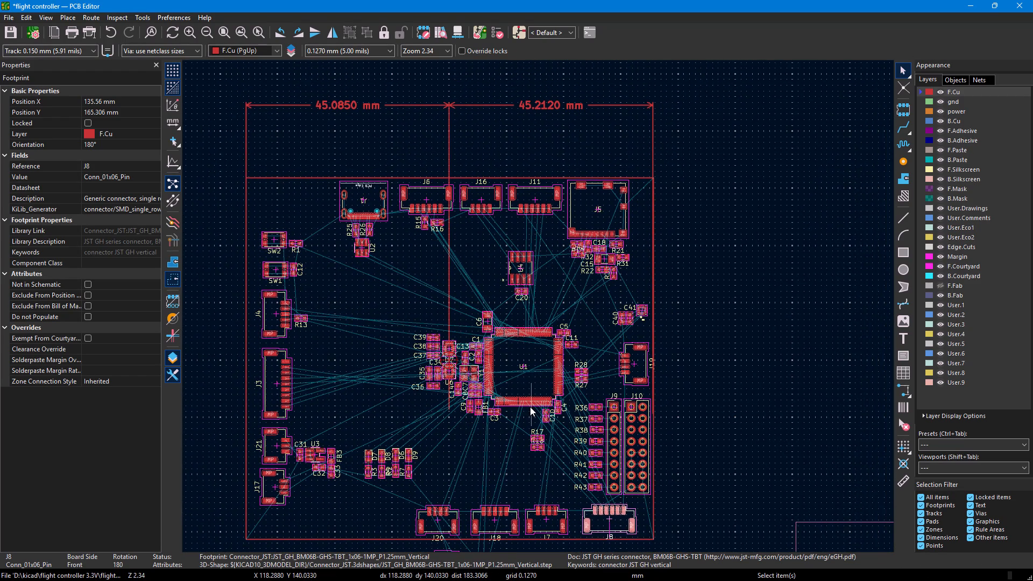
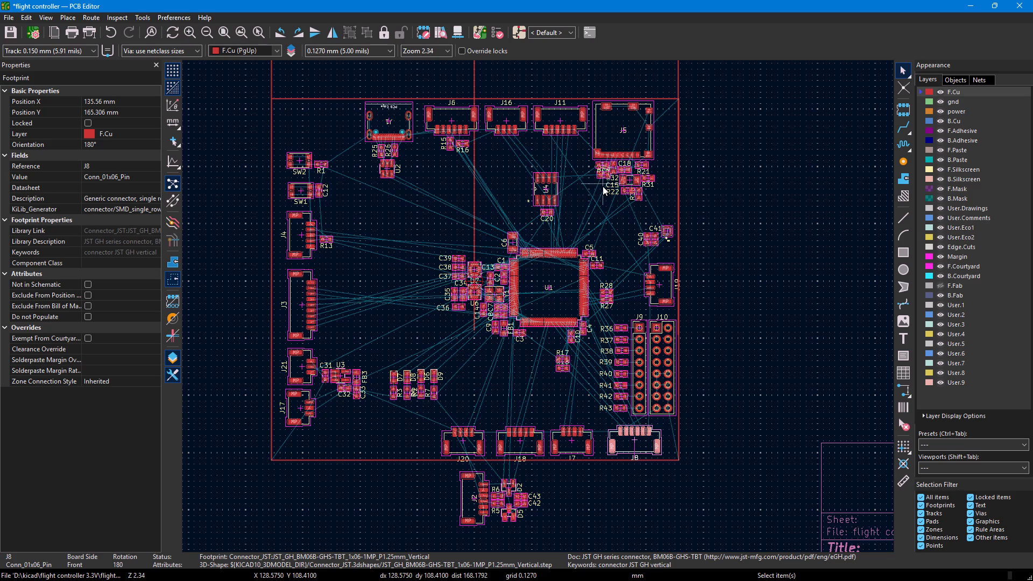
Move U4 and C20 together so they sit just below connector J16, aligned with its pins.
left_click(548, 185)
left_click(550, 187)
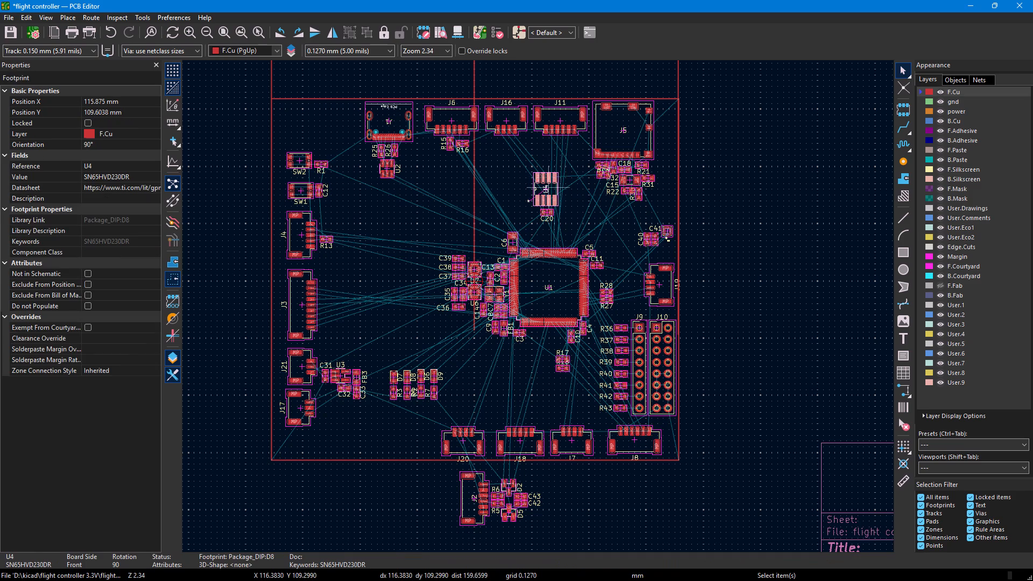
left_click_drag(510, 157, 567, 220)
left_click(547, 188)
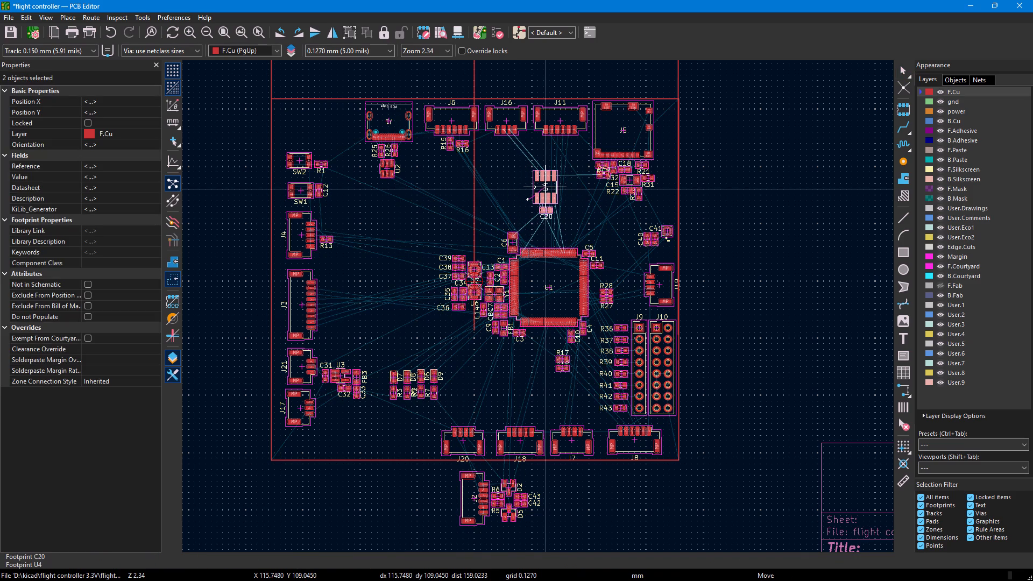
left_click_drag(549, 191, 515, 169)
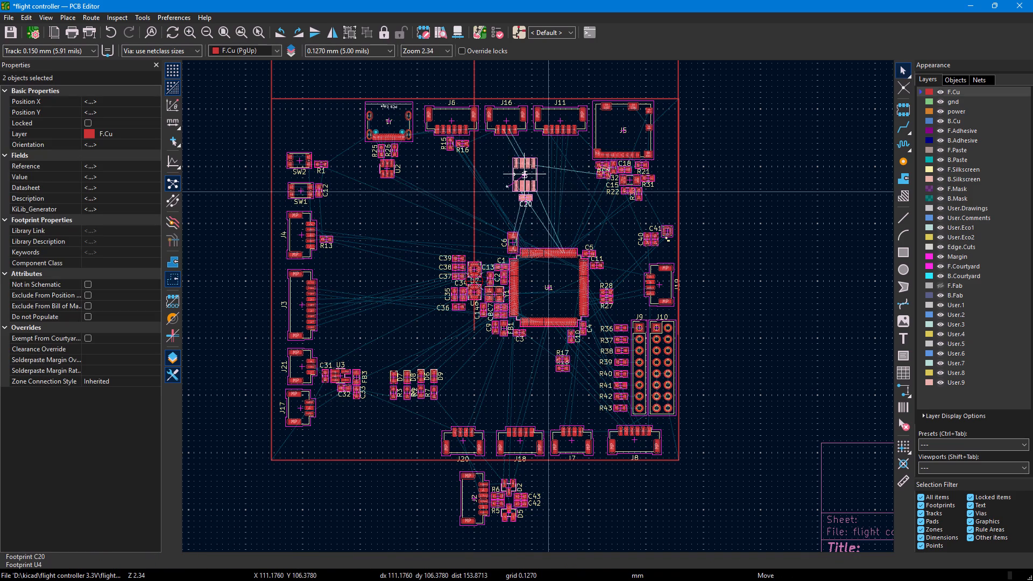
left_click_drag(515, 169, 509, 162)
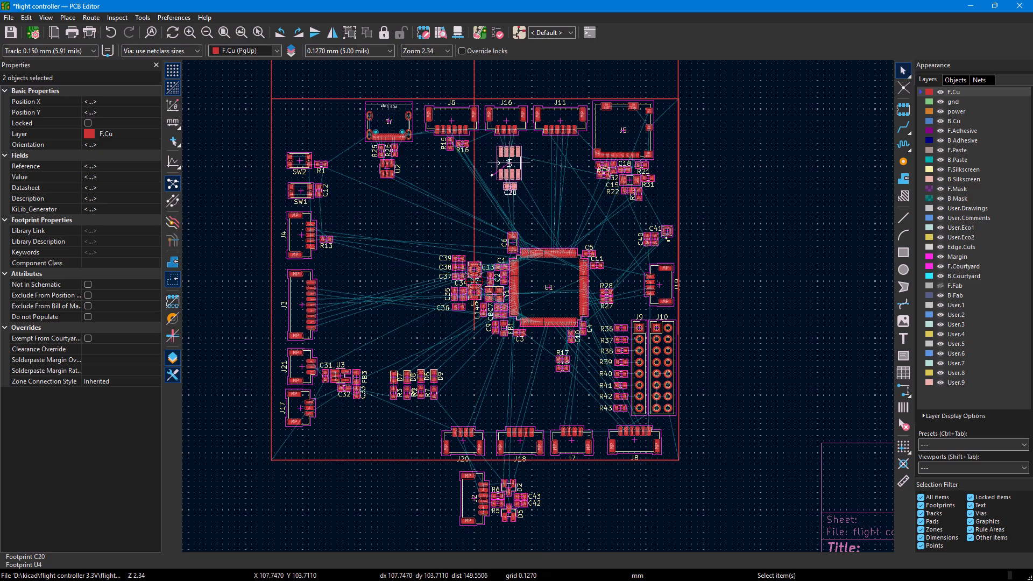
Examine U4's pads and the area around U1, and check the STM32H743 top-row pin assignments in STM32CubeMX.
scroll(515, 159, "up", 4)
scroll(539, 306, "up", 2)
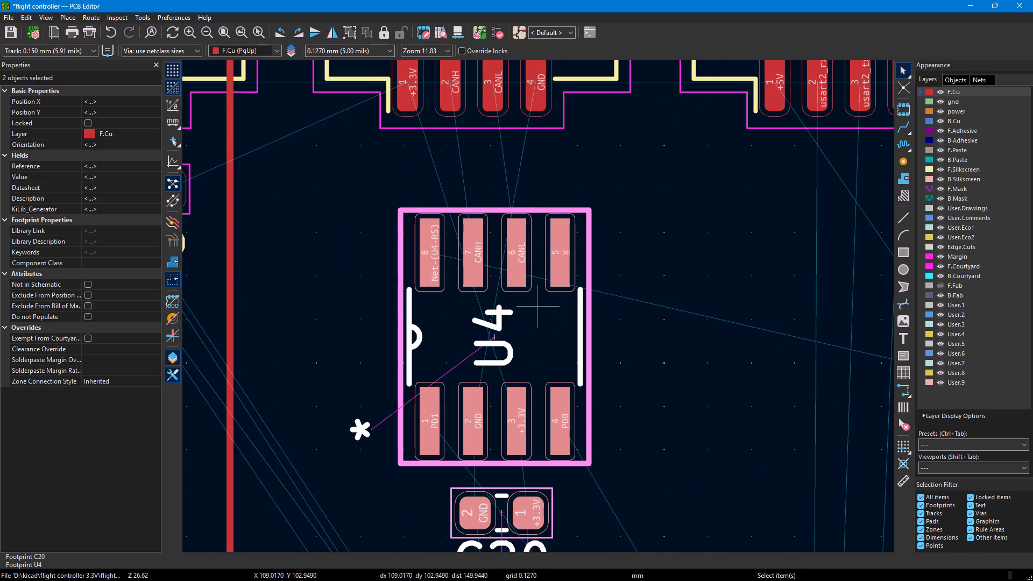
scroll(539, 307, "down", 3)
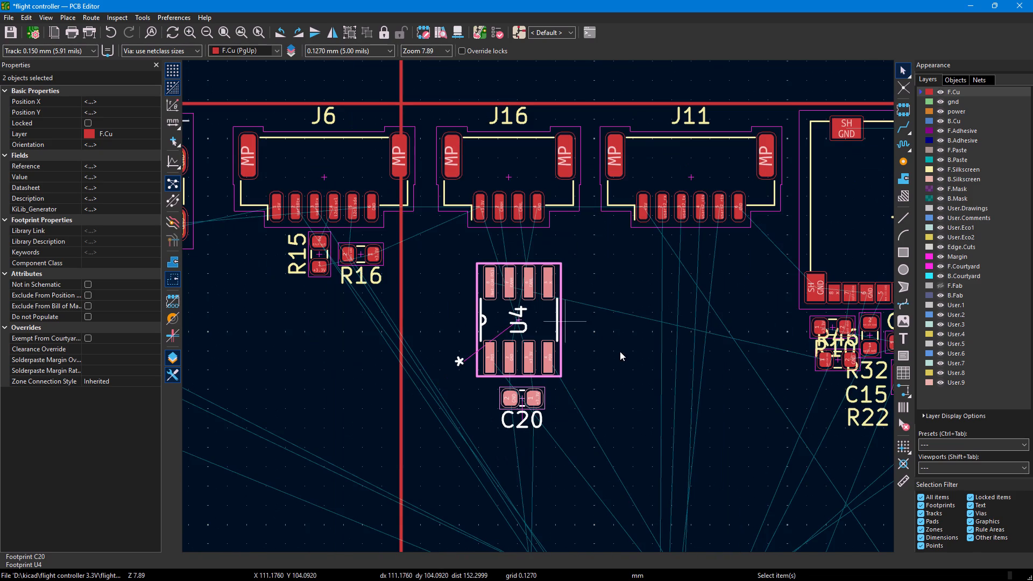
right_click_drag(750, 458, 564, 169)
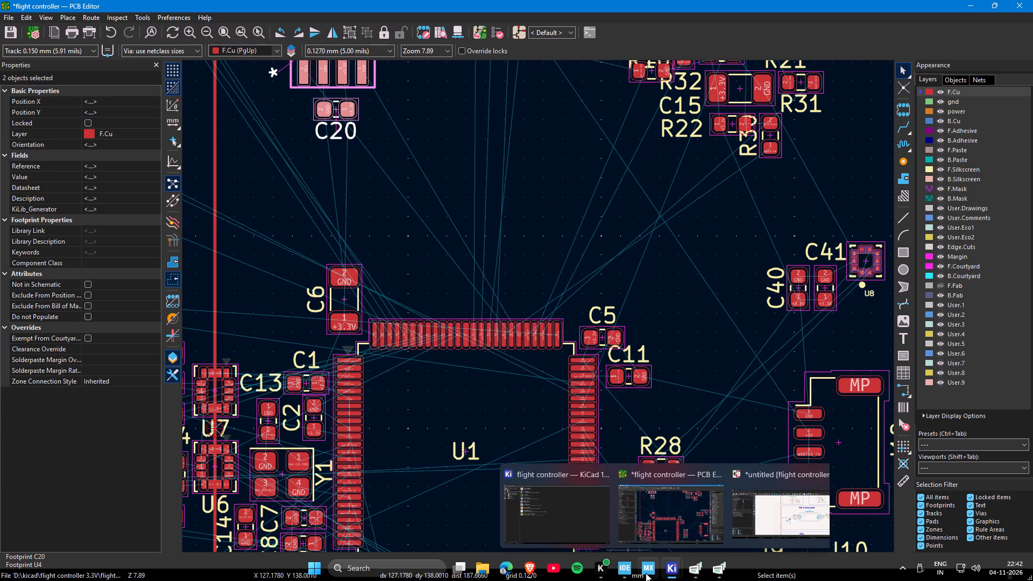
left_click(646, 514)
right_click_drag(631, 266, 630, 533)
scroll(597, 321, "up", 2)
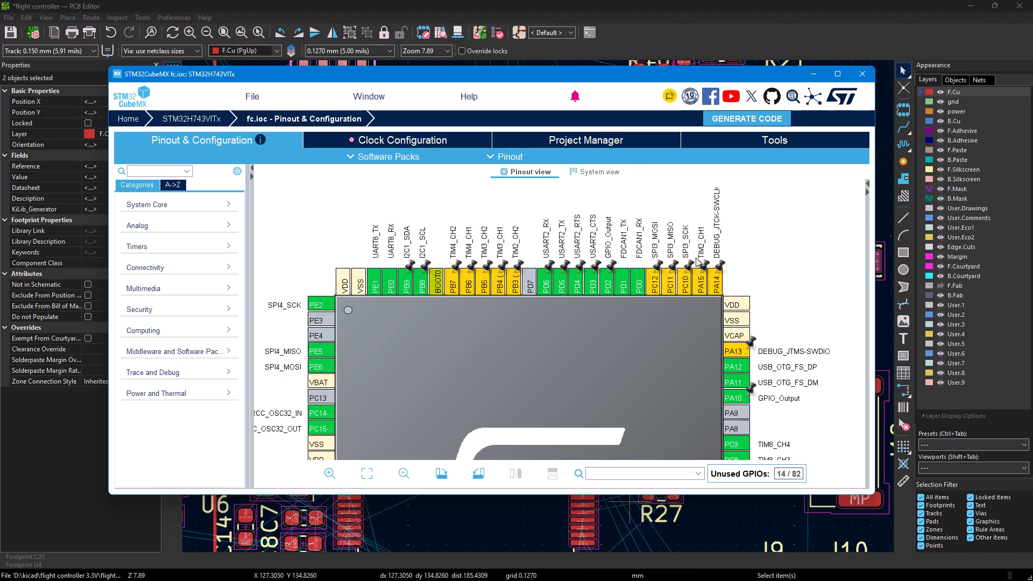
left_click(820, 76)
Examine the PD0 and PD1 pads on U1, their routes to U4, the CAN lines to J16, and J19's placement.
scroll(472, 318, "up", 4)
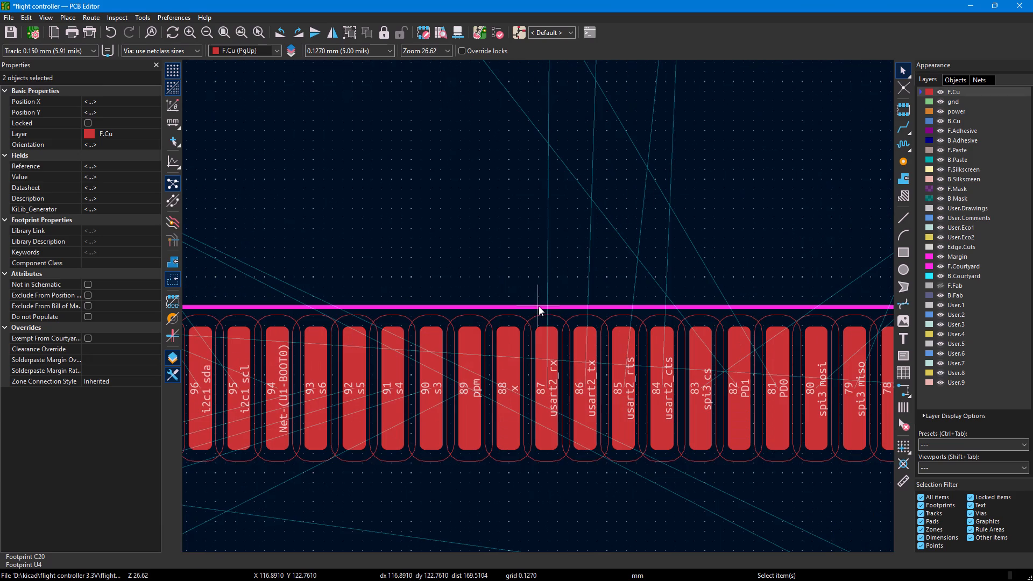
right_click_drag(782, 416, 777, 412)
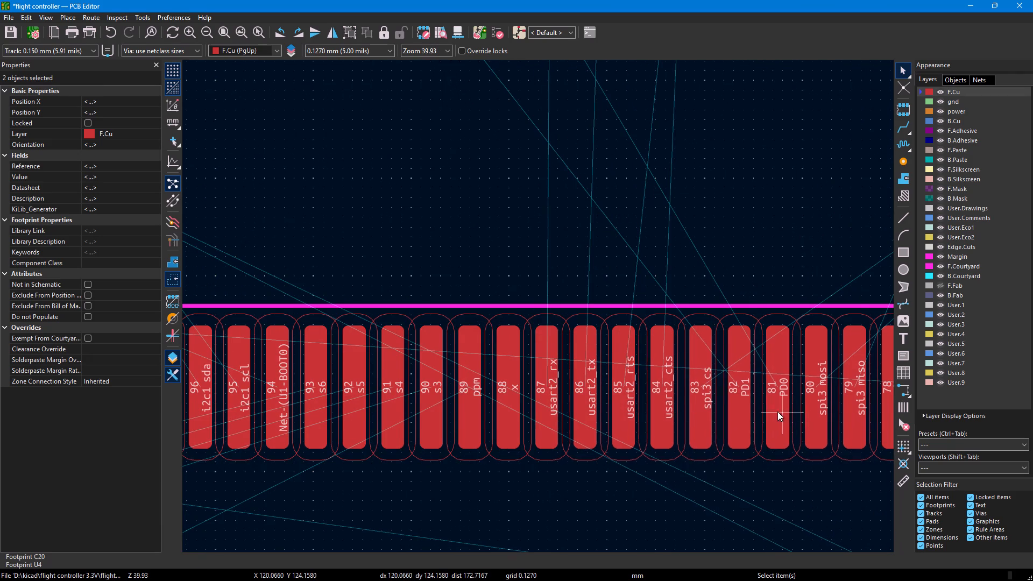
right_click_drag(777, 412, 626, 401)
scroll(566, 303, "down", 2)
right_click_drag(489, 199, 748, 93)
right_click_drag(469, 152, 575, 274)
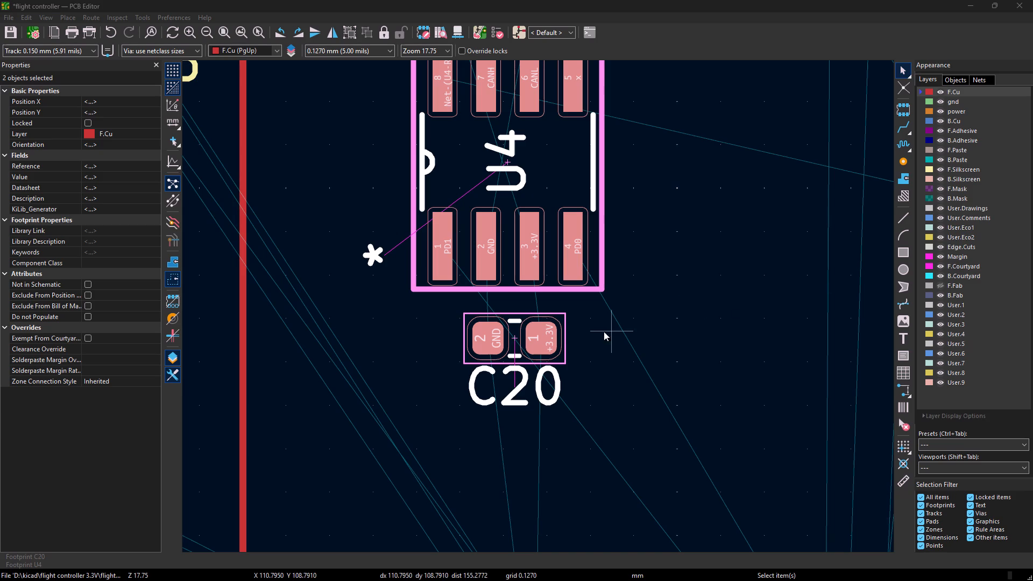
scroll(582, 266, "down", 2)
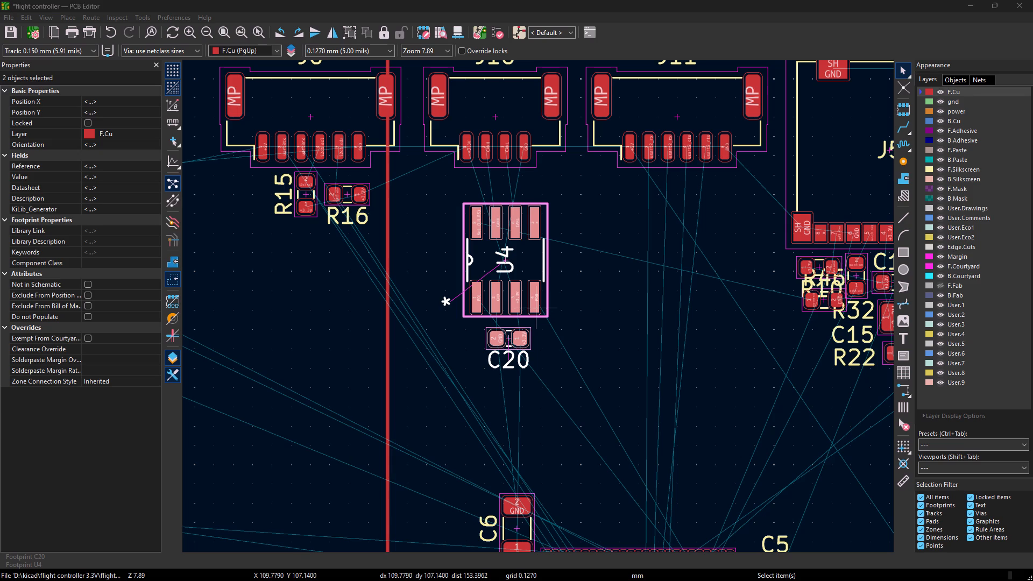
scroll(507, 220, "up", 2)
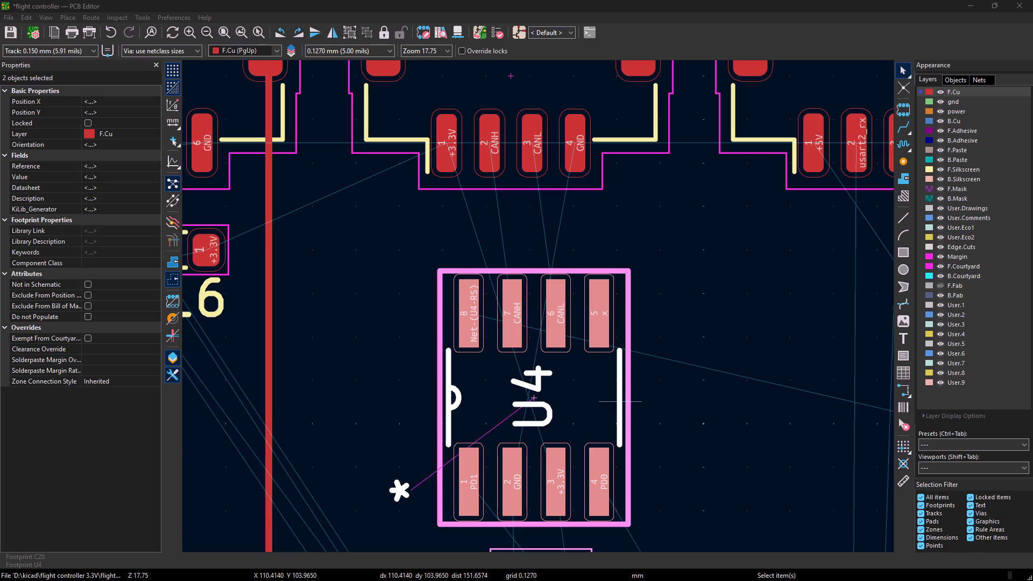
scroll(626, 406, "down", 3)
right_click_drag(626, 415, 463, 110)
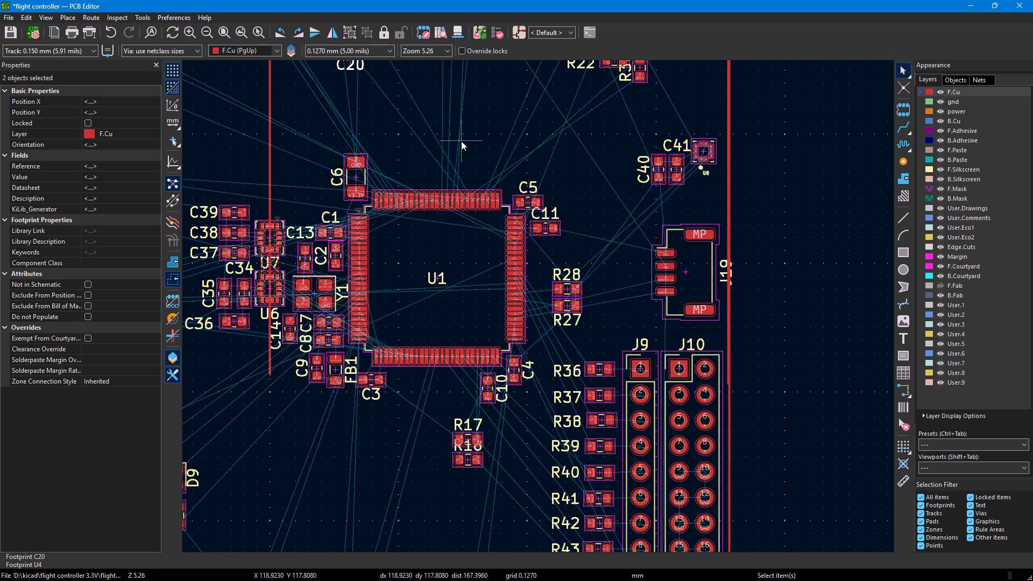
left_click(681, 279)
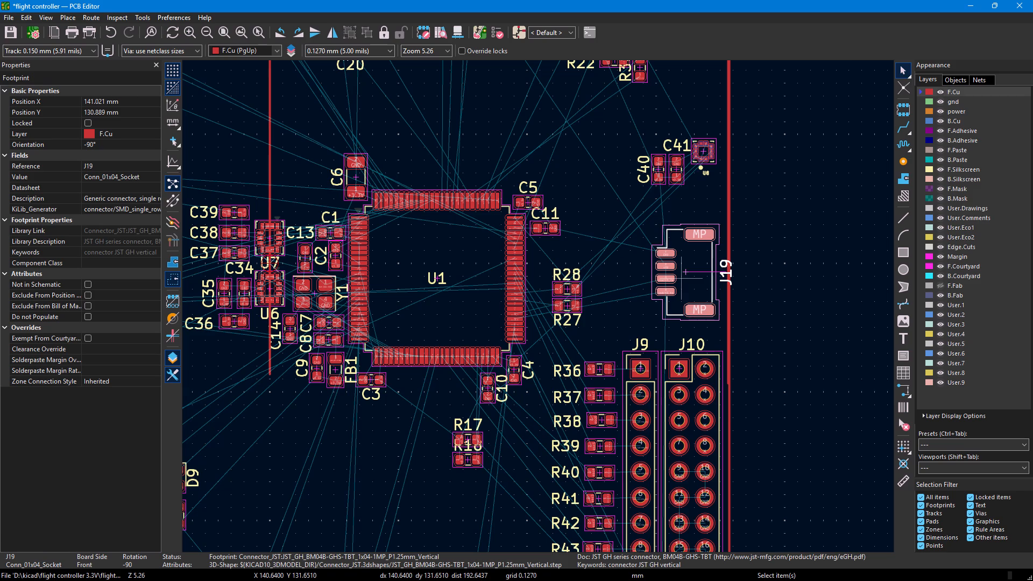
scroll(681, 279, "down", 1)
scroll(533, 308, "down", 1)
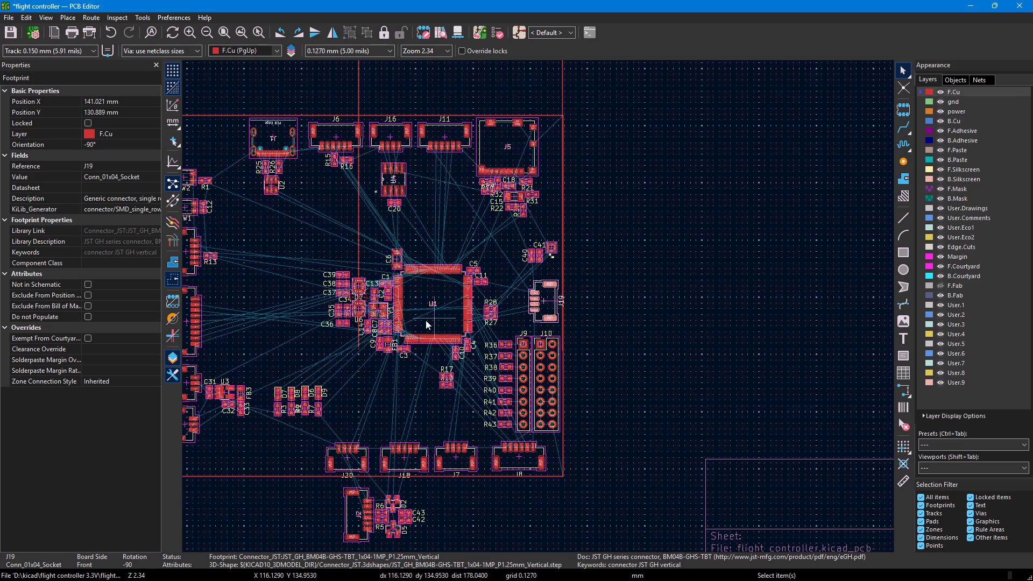
Save the flight controller board and close the PCB Editor, returning to the KiCad project window.
left_click(17, 33)
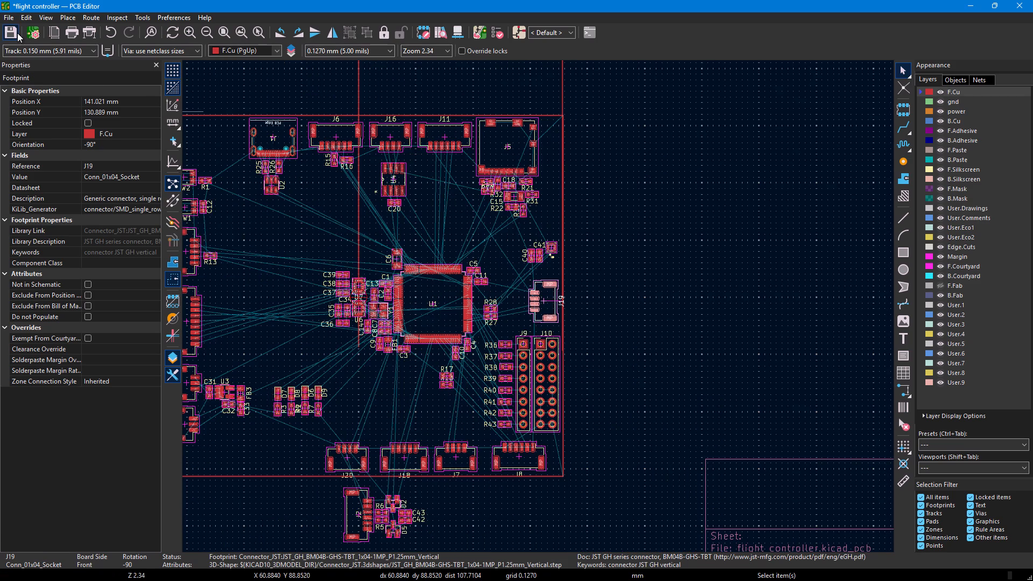
left_click(1032, 0)
left_click(1032, 0)
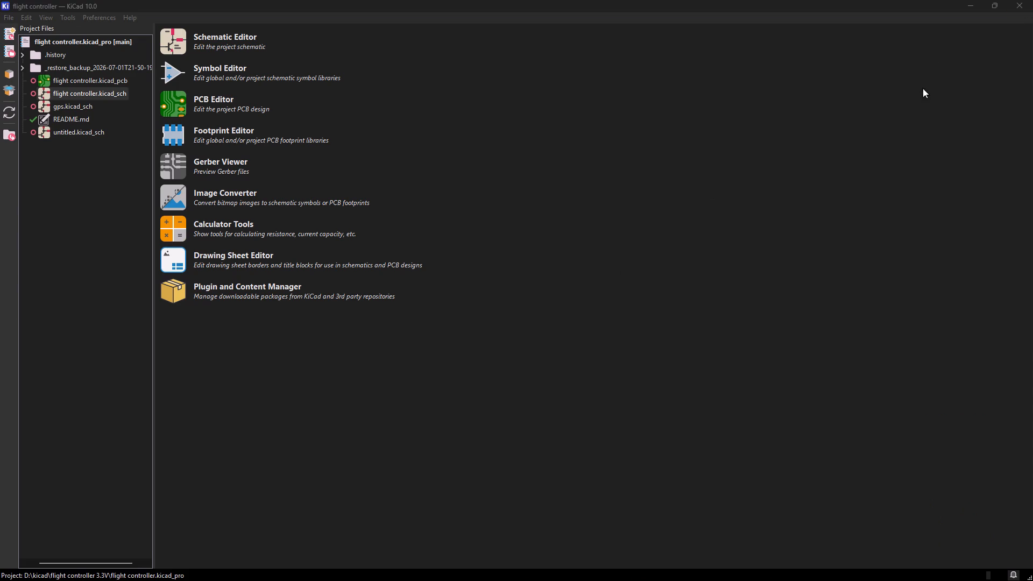